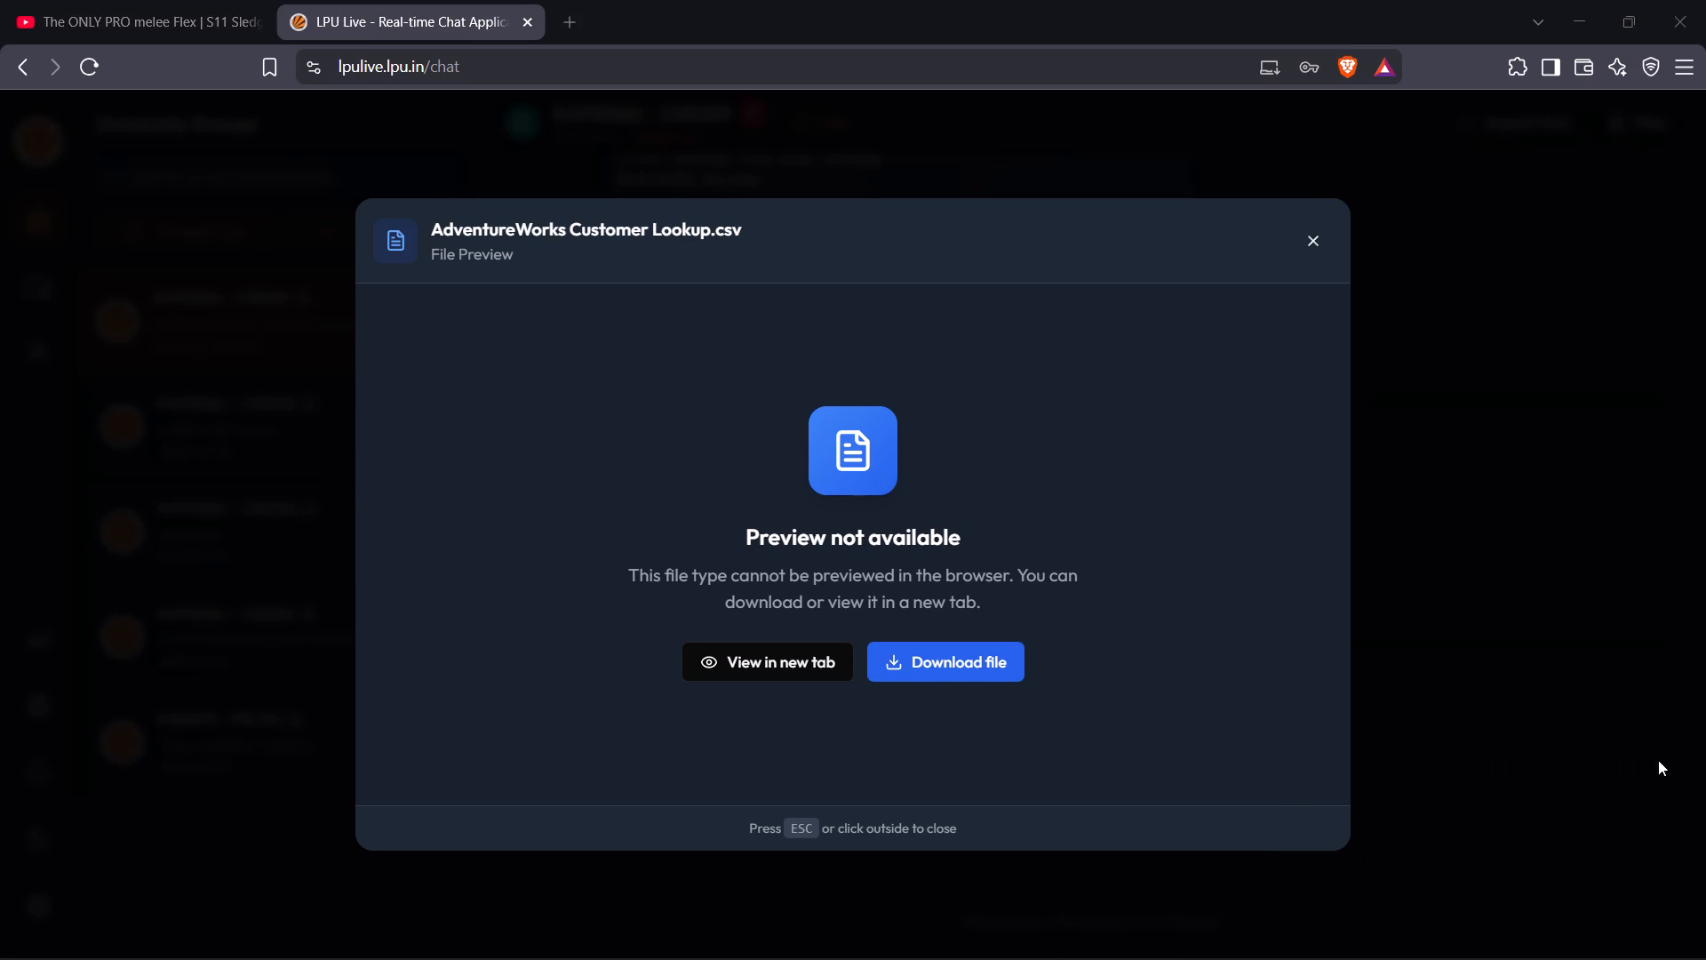
# Turn off the Free Download Manager extension on the browser's extensions page.
pyautogui.click(1528, 67)
pyautogui.click(1350, 523)
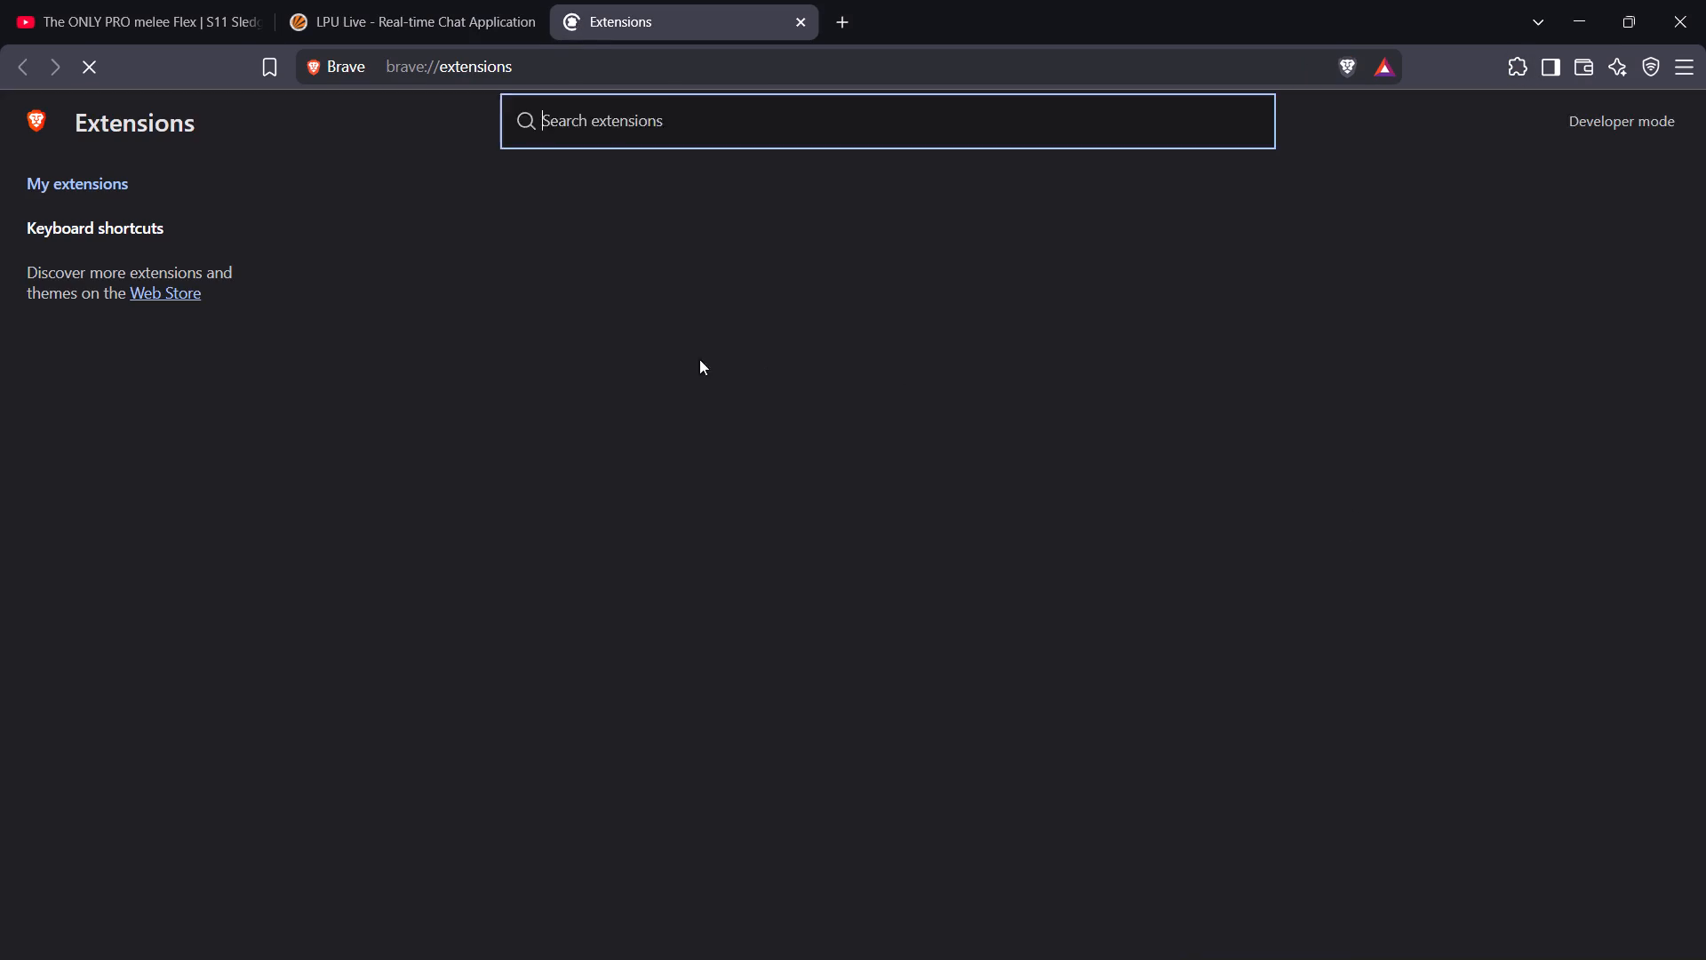
pyautogui.scroll(-2, 866, 889)
pyautogui.click(837, 810)
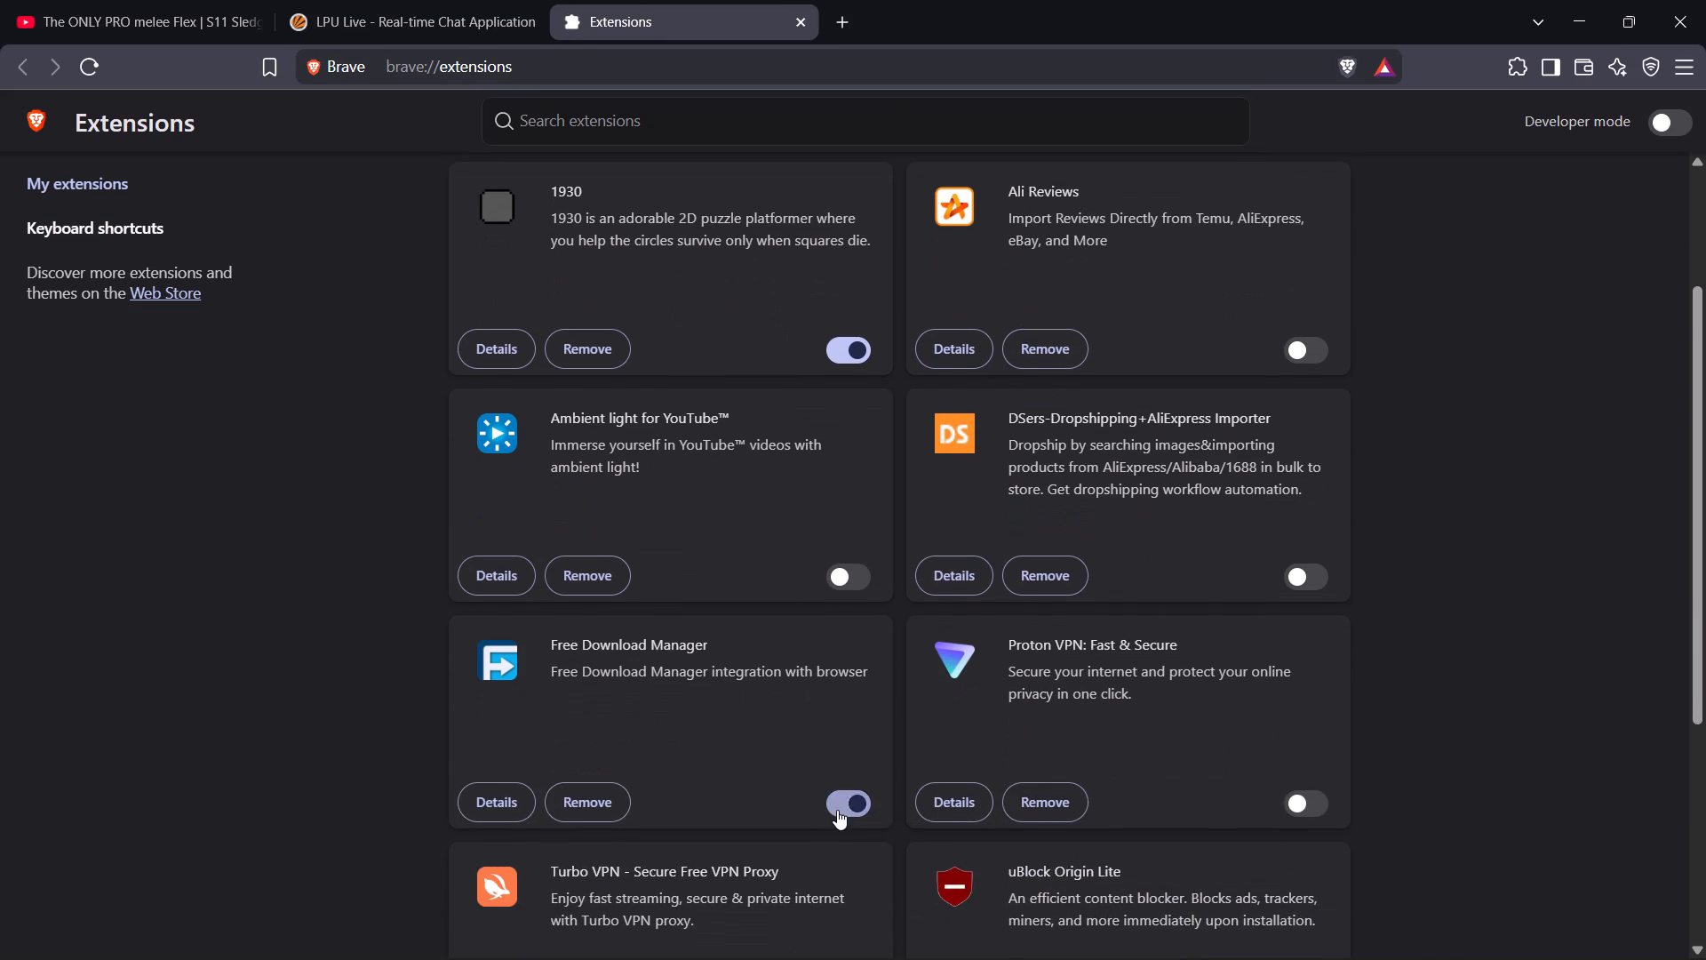
# Download AdventureWorks Customer Lookup.csv from the LPU Live chat to Downloads as AdventureWorks Customer Lookup (1), and close the extensions page.
pyautogui.click(440, 0)
pyautogui.click(964, 661)
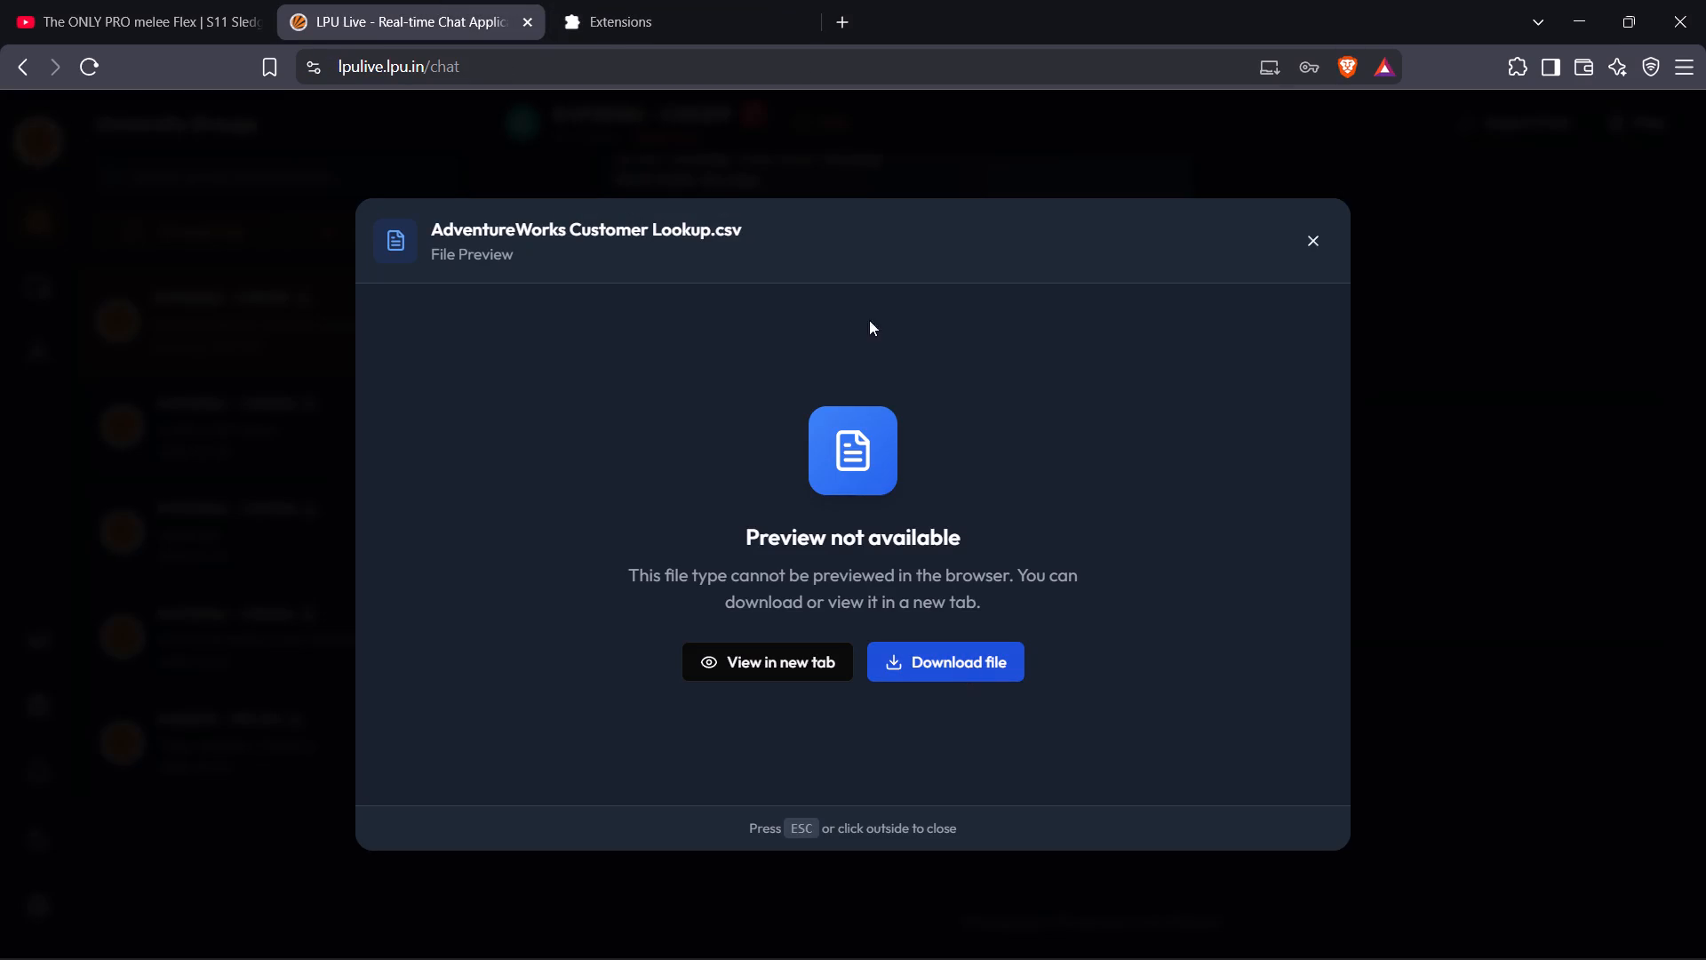
pyautogui.click(666, 497)
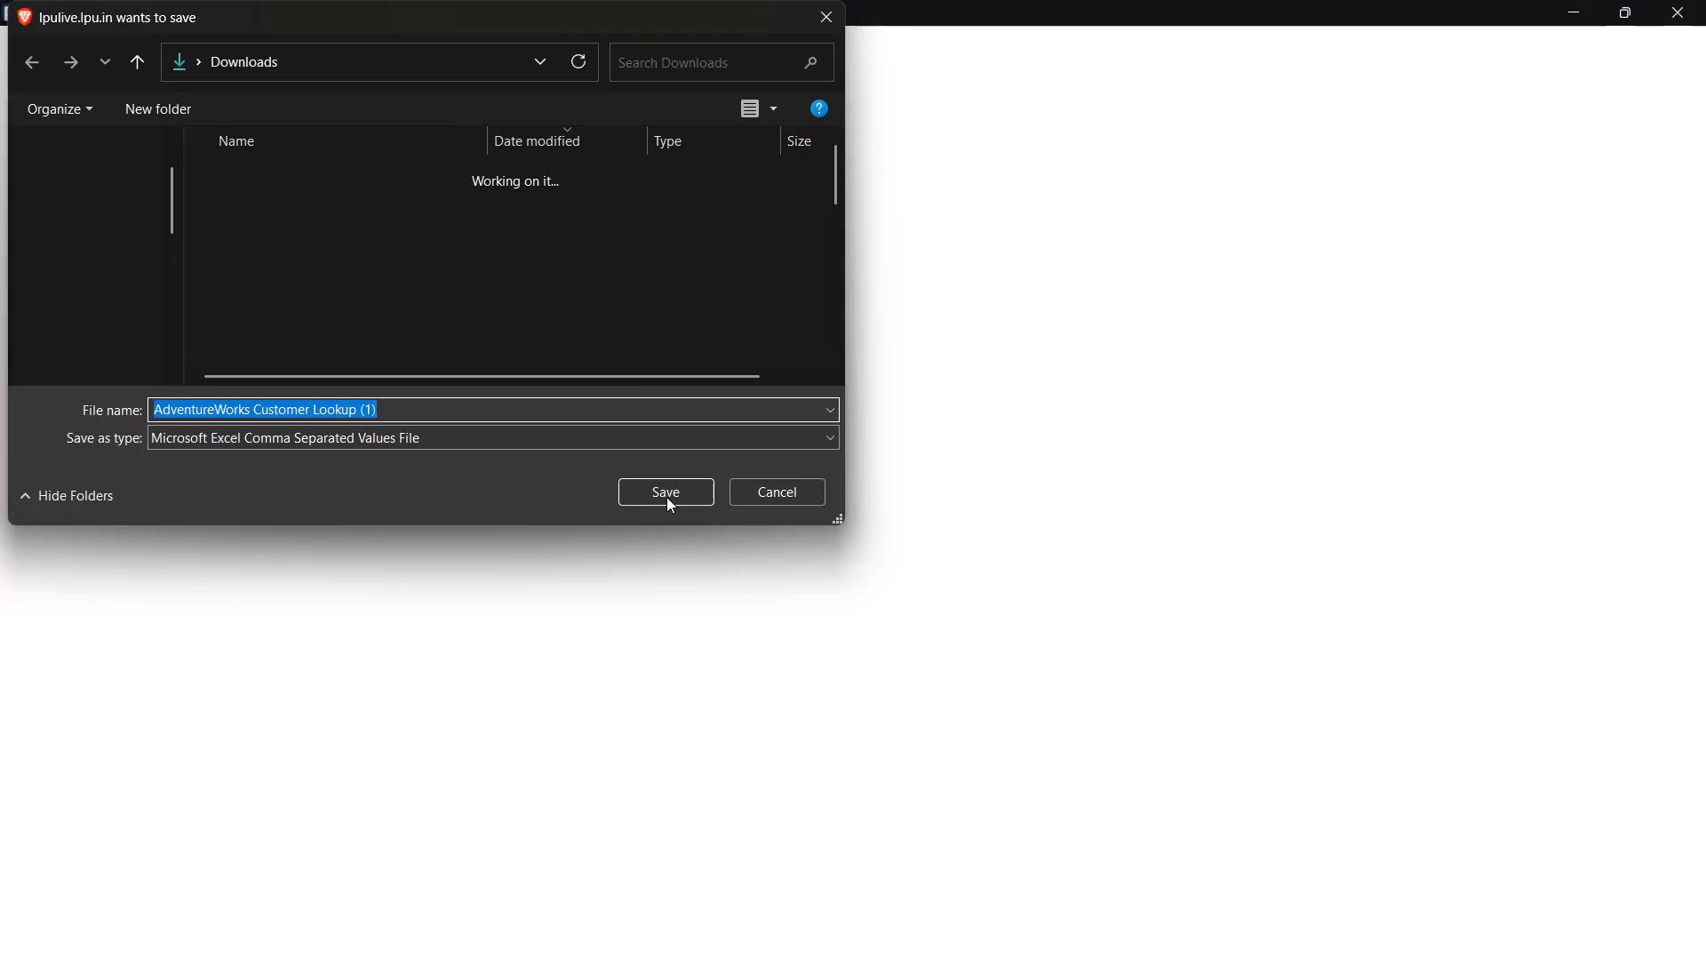
pyautogui.click(806, 29)
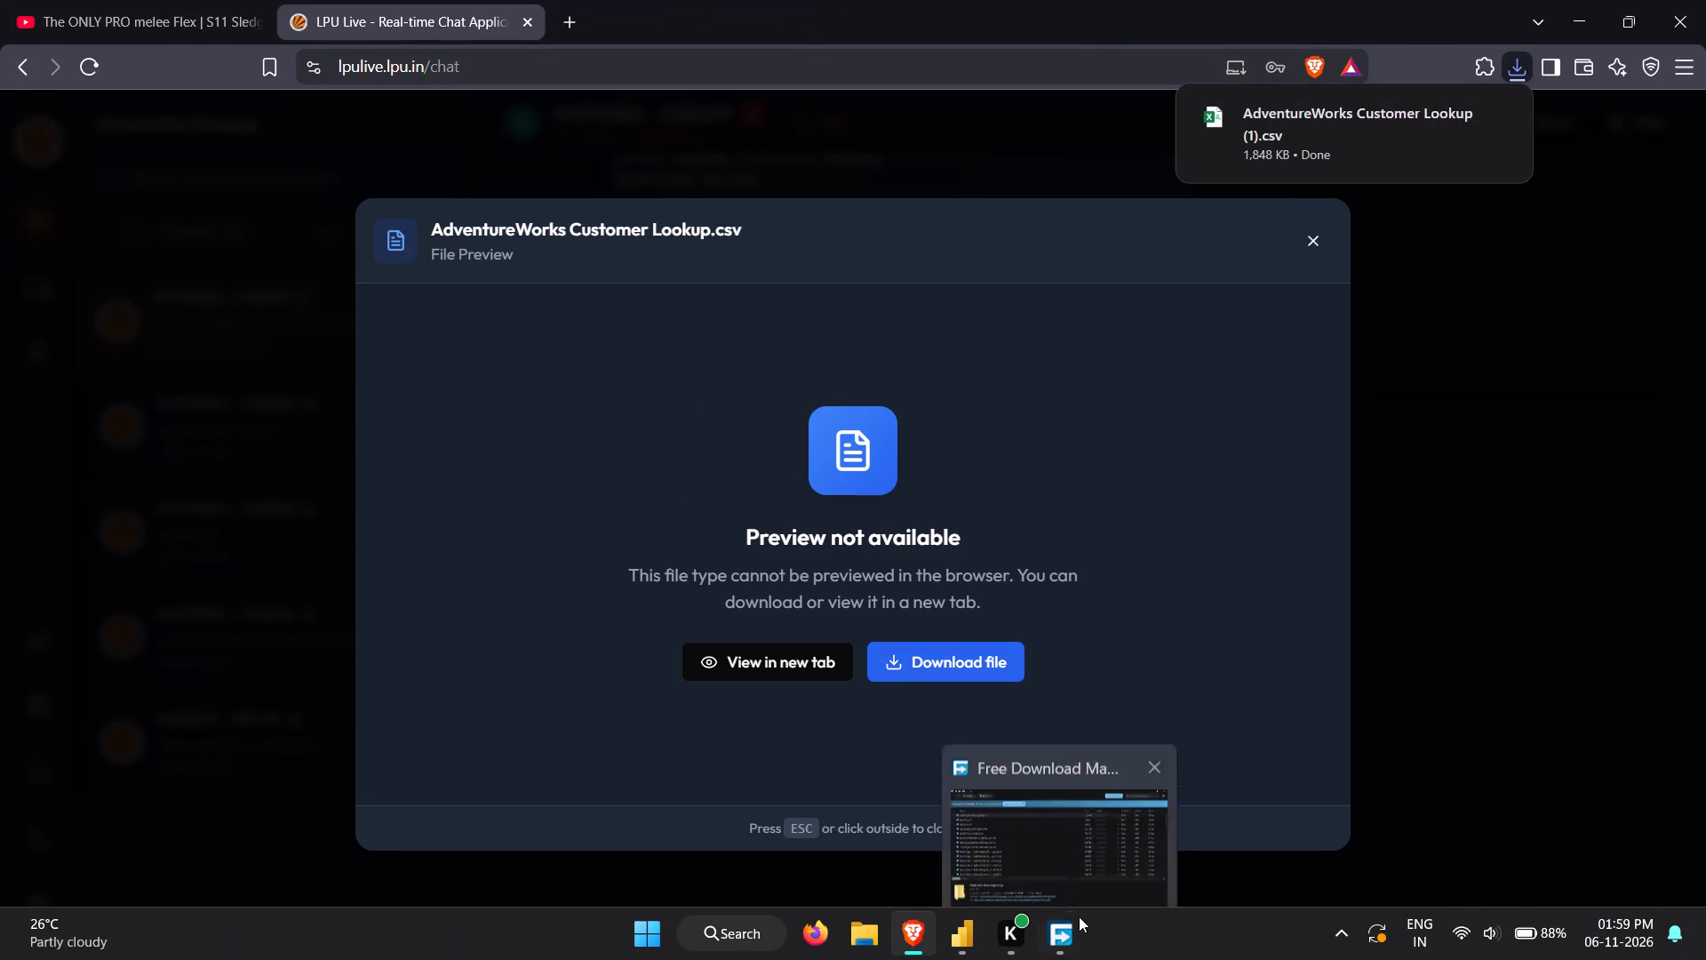
# Switch to Power BI Desktop and start importing data from Excel into the blank report.
pyautogui.click(955, 932)
pyautogui.click(463, 629)
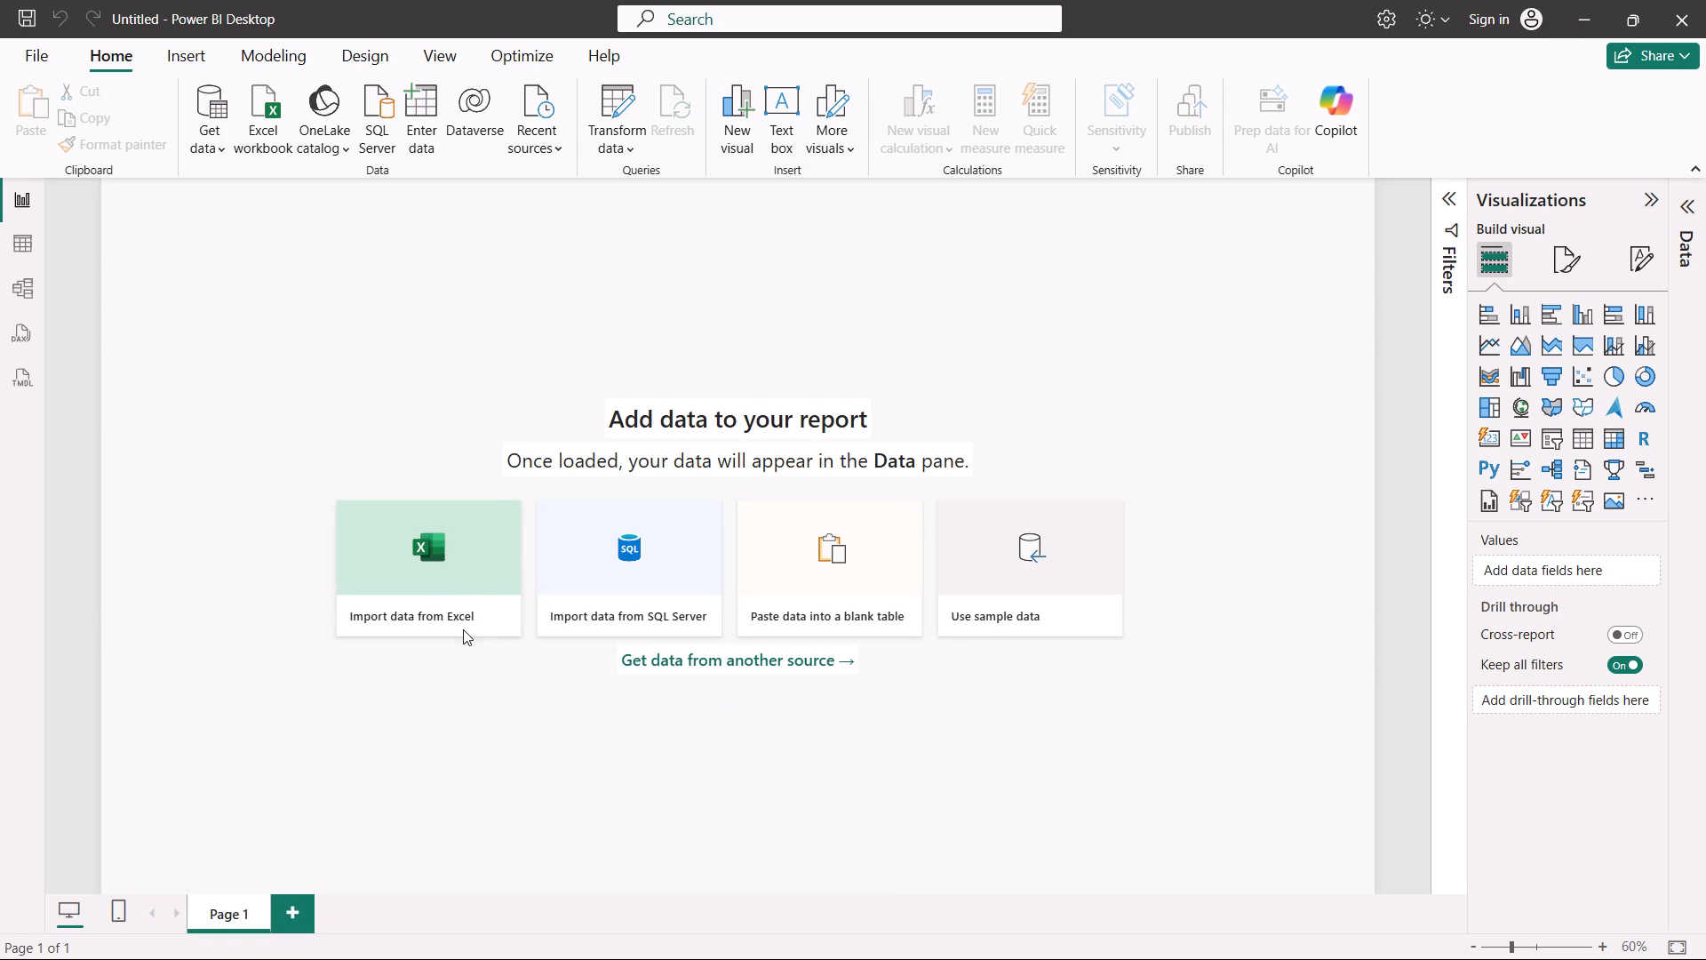
# Look through the Downloads folder and Local Disk (D:) for the downloaded customer lookup file.
pyautogui.click(141, 323)
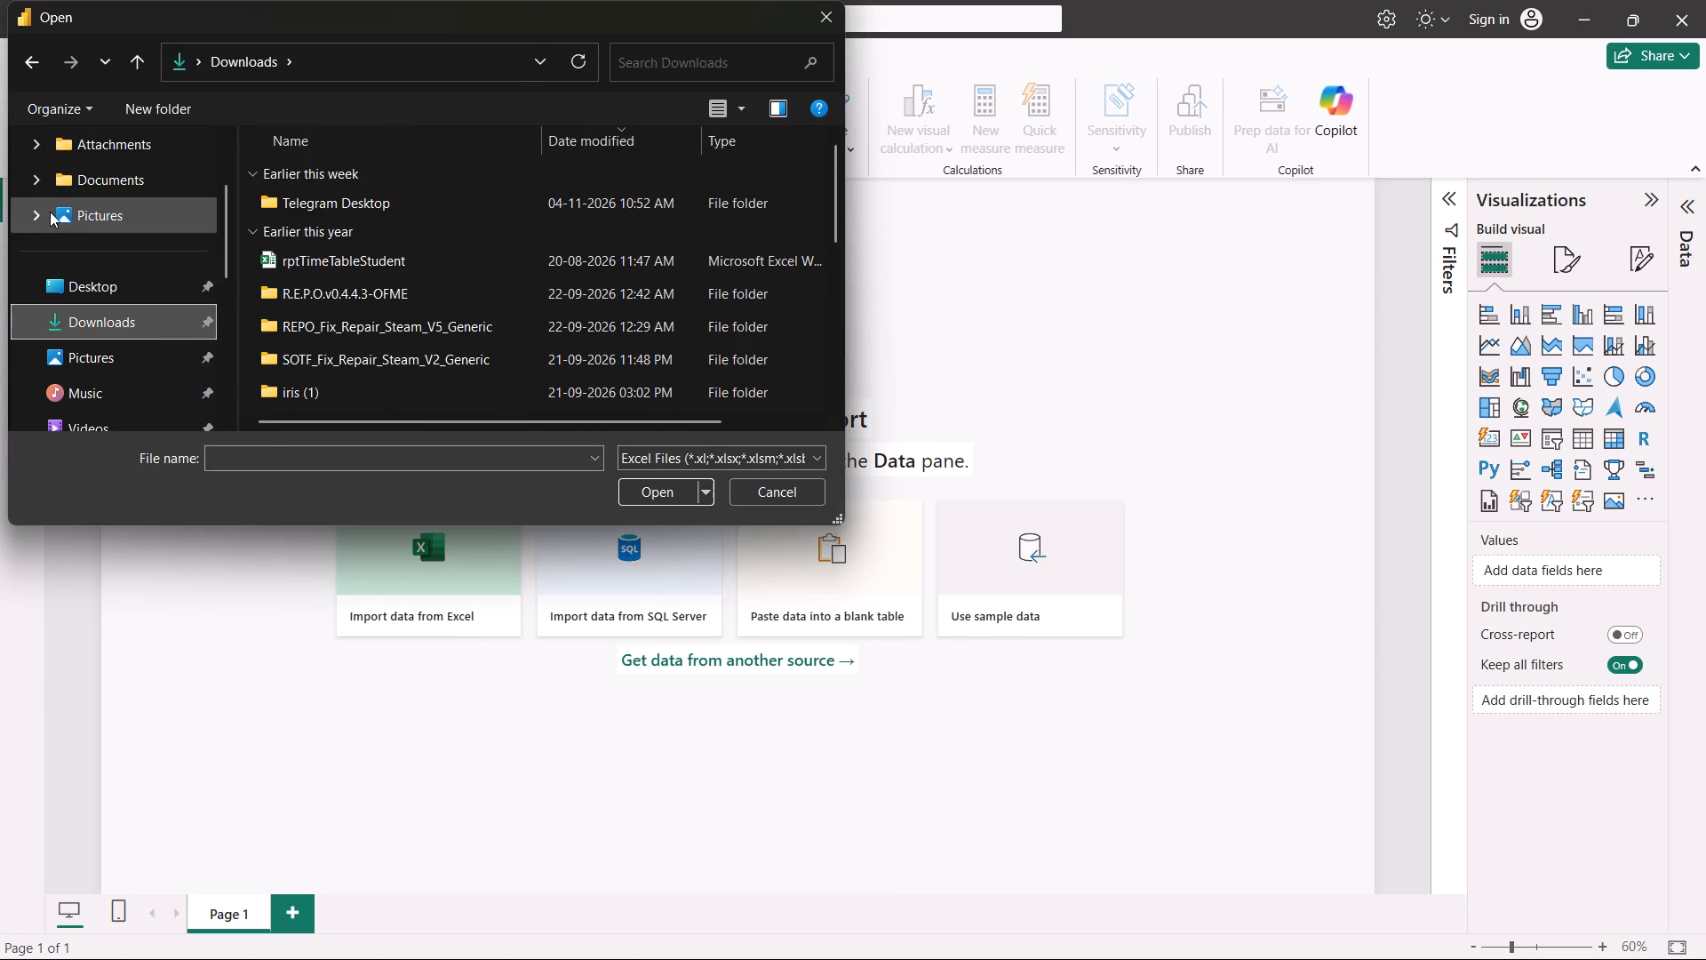
pyautogui.scroll(1, 50, 212)
pyautogui.scroll(-2, 142, 311)
pyautogui.click(150, 318)
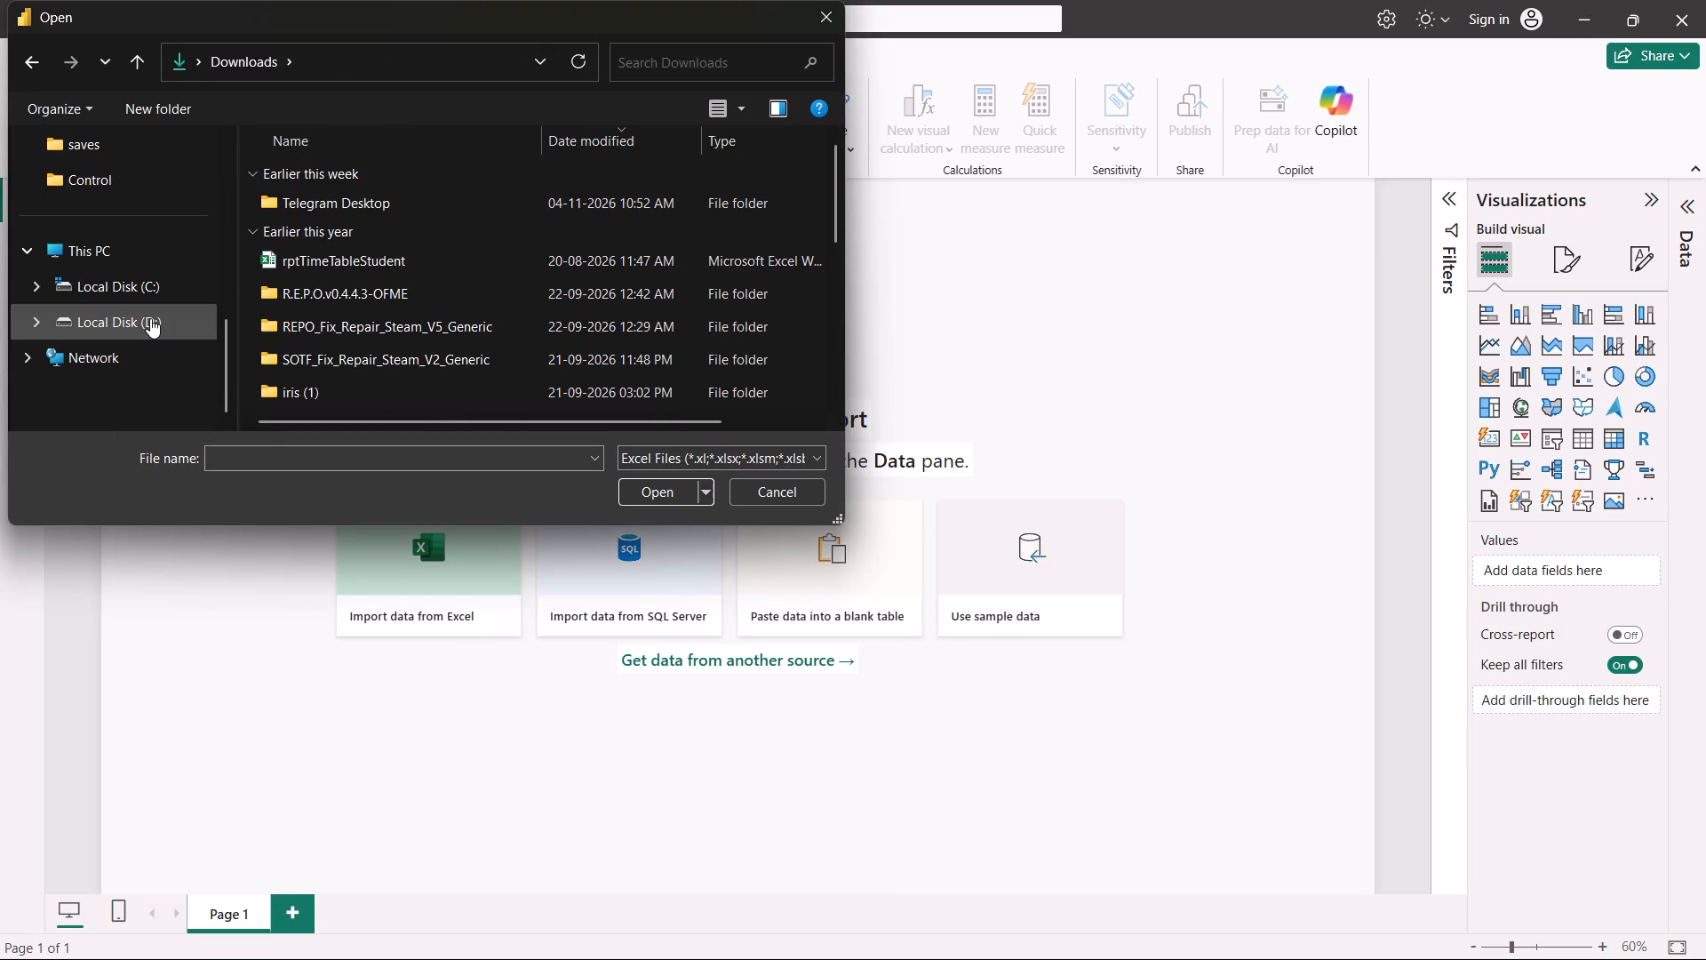
pyautogui.scroll(-5, 514, 312)
pyautogui.scroll(2, 514, 312)
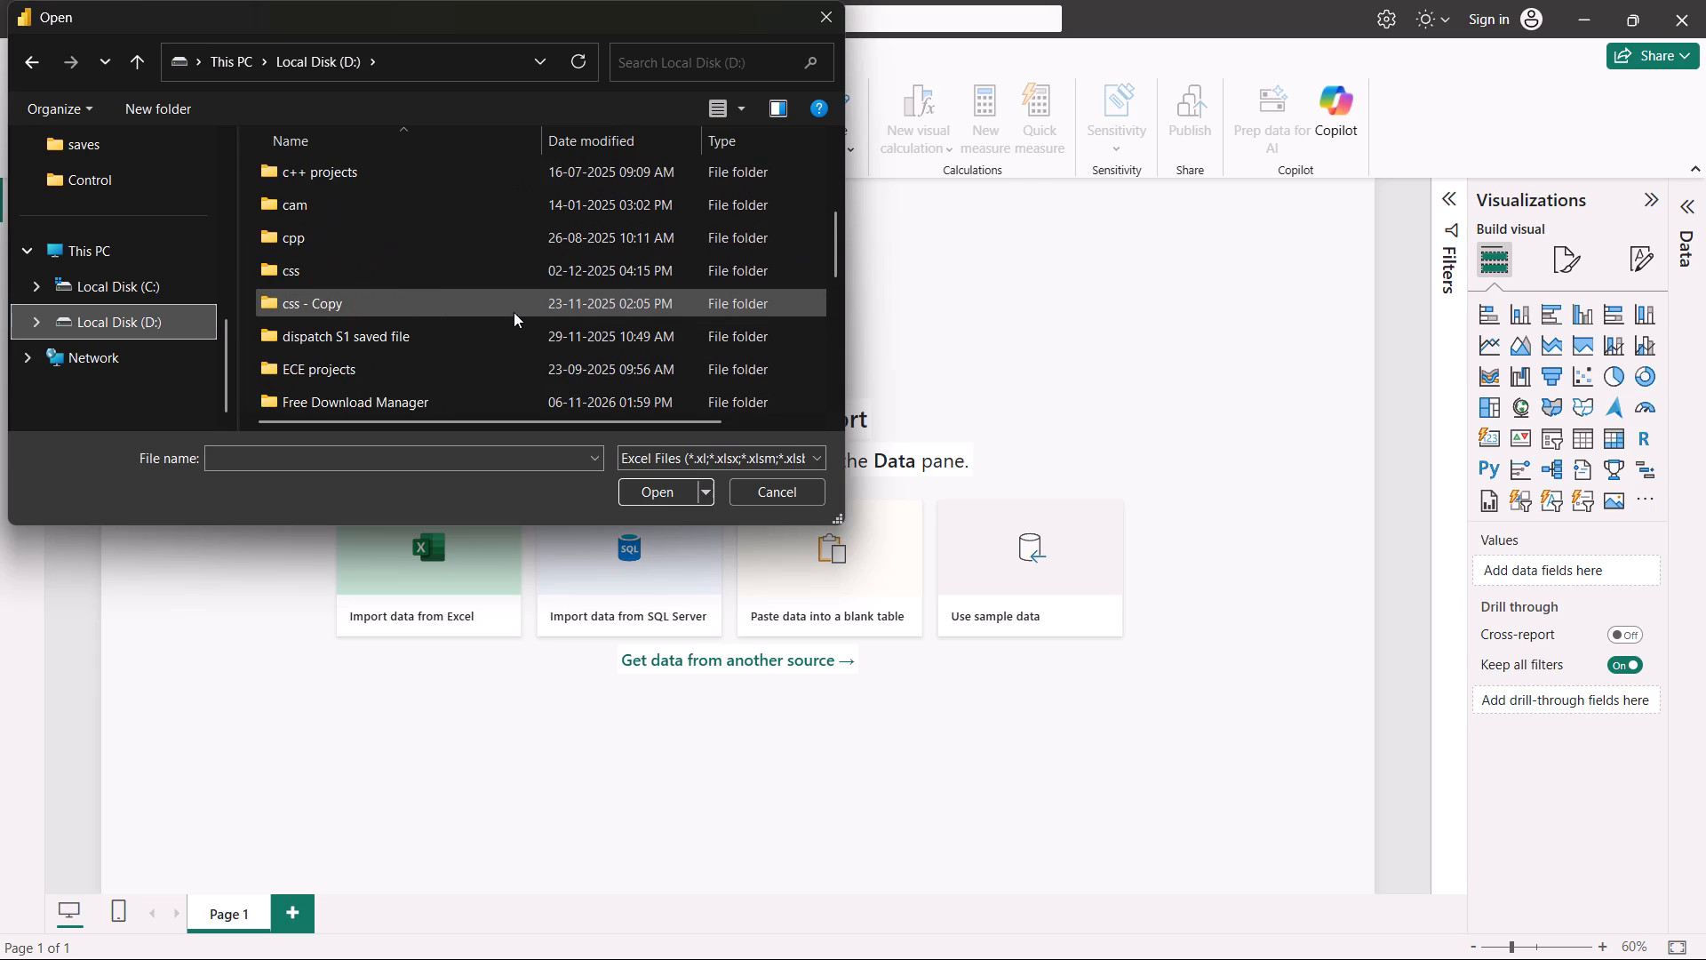
pyautogui.scroll(6, 496, 273)
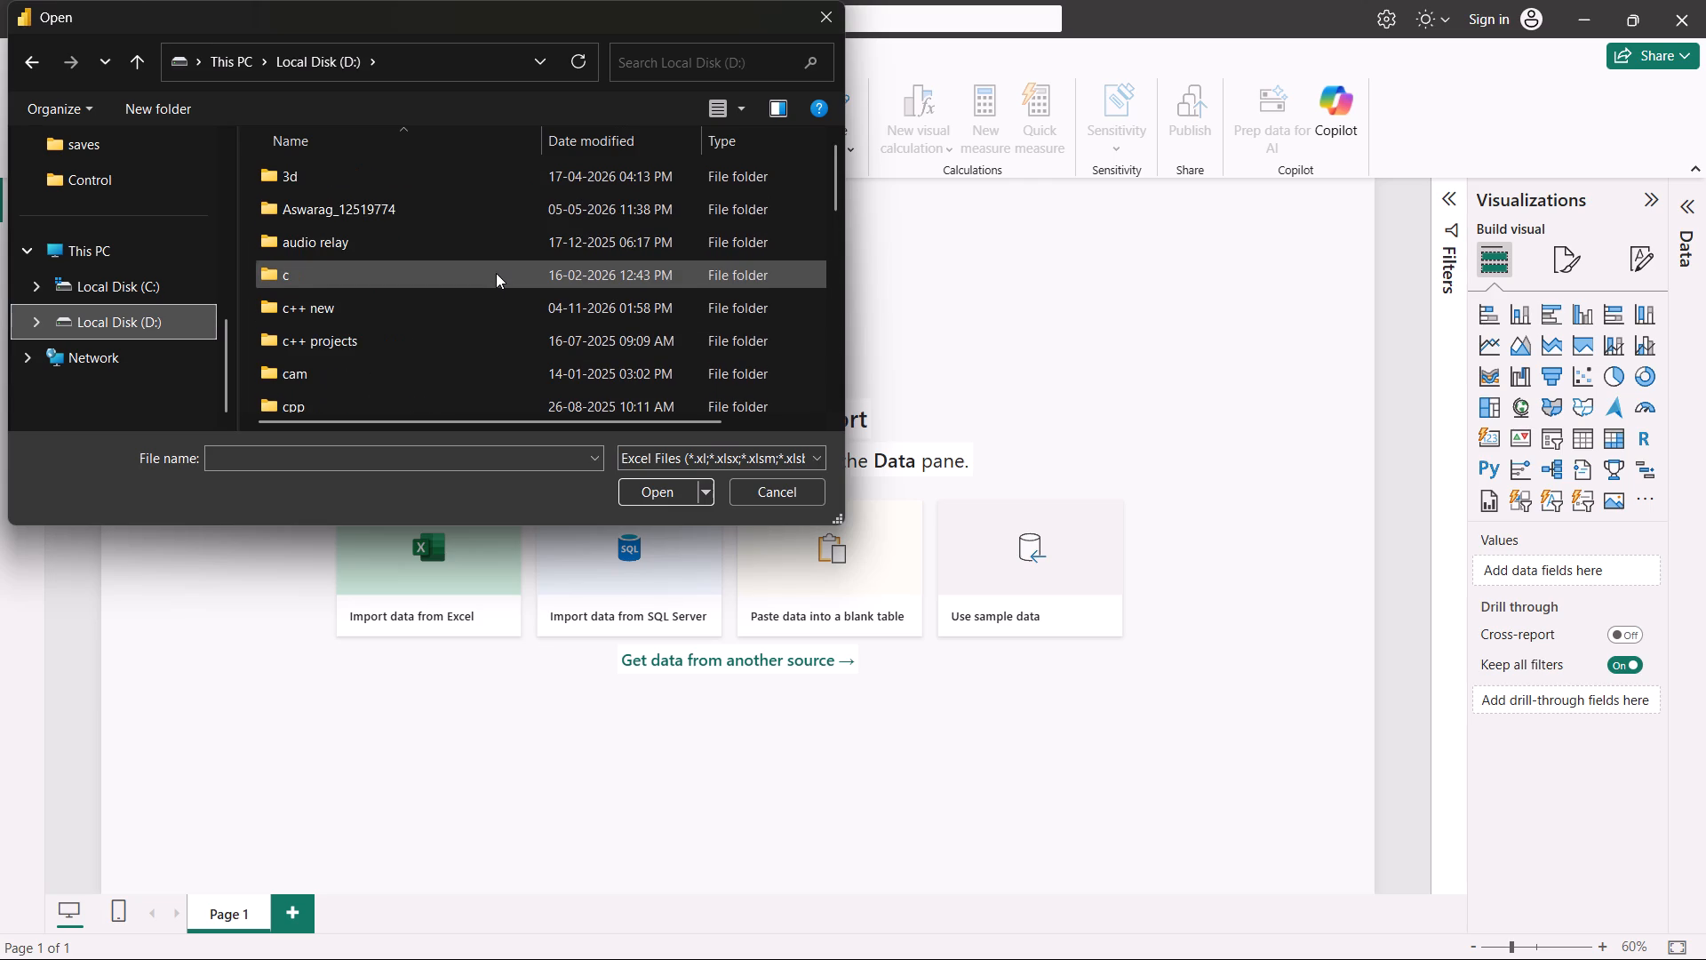
pyautogui.scroll(-2, 496, 273)
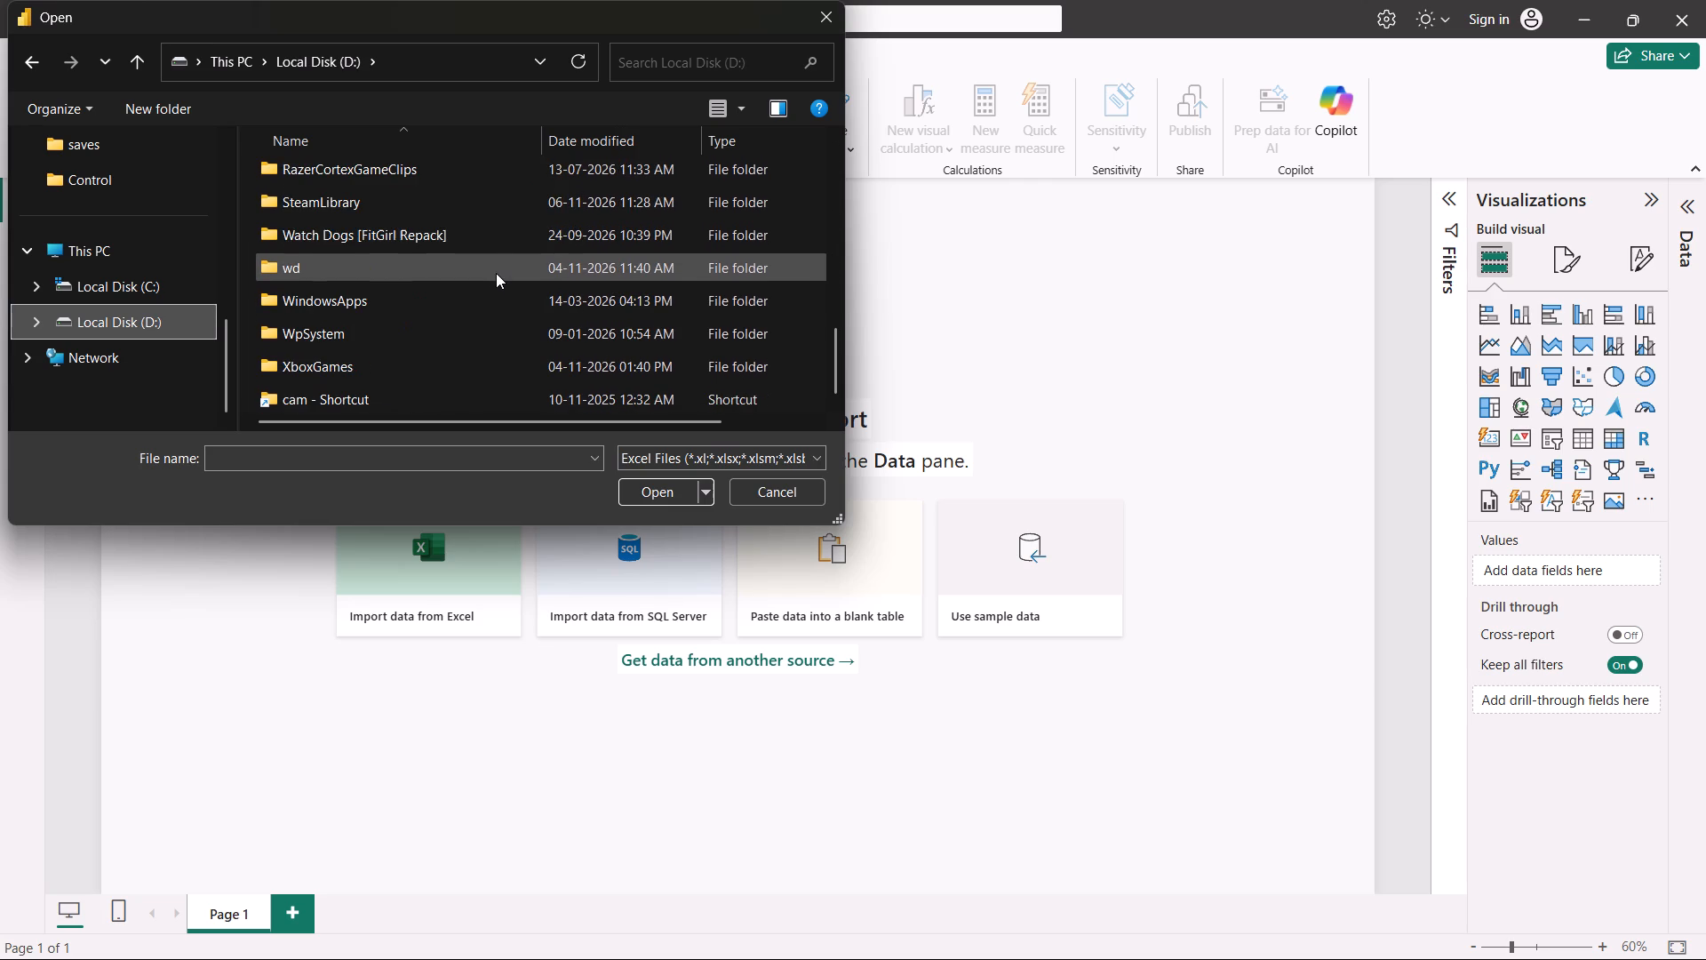
pyautogui.scroll(-1, 496, 273)
# Show all file types and open AdventureWorks Customer Lookup (1) from the Downloads folder.
pyautogui.click(769, 461)
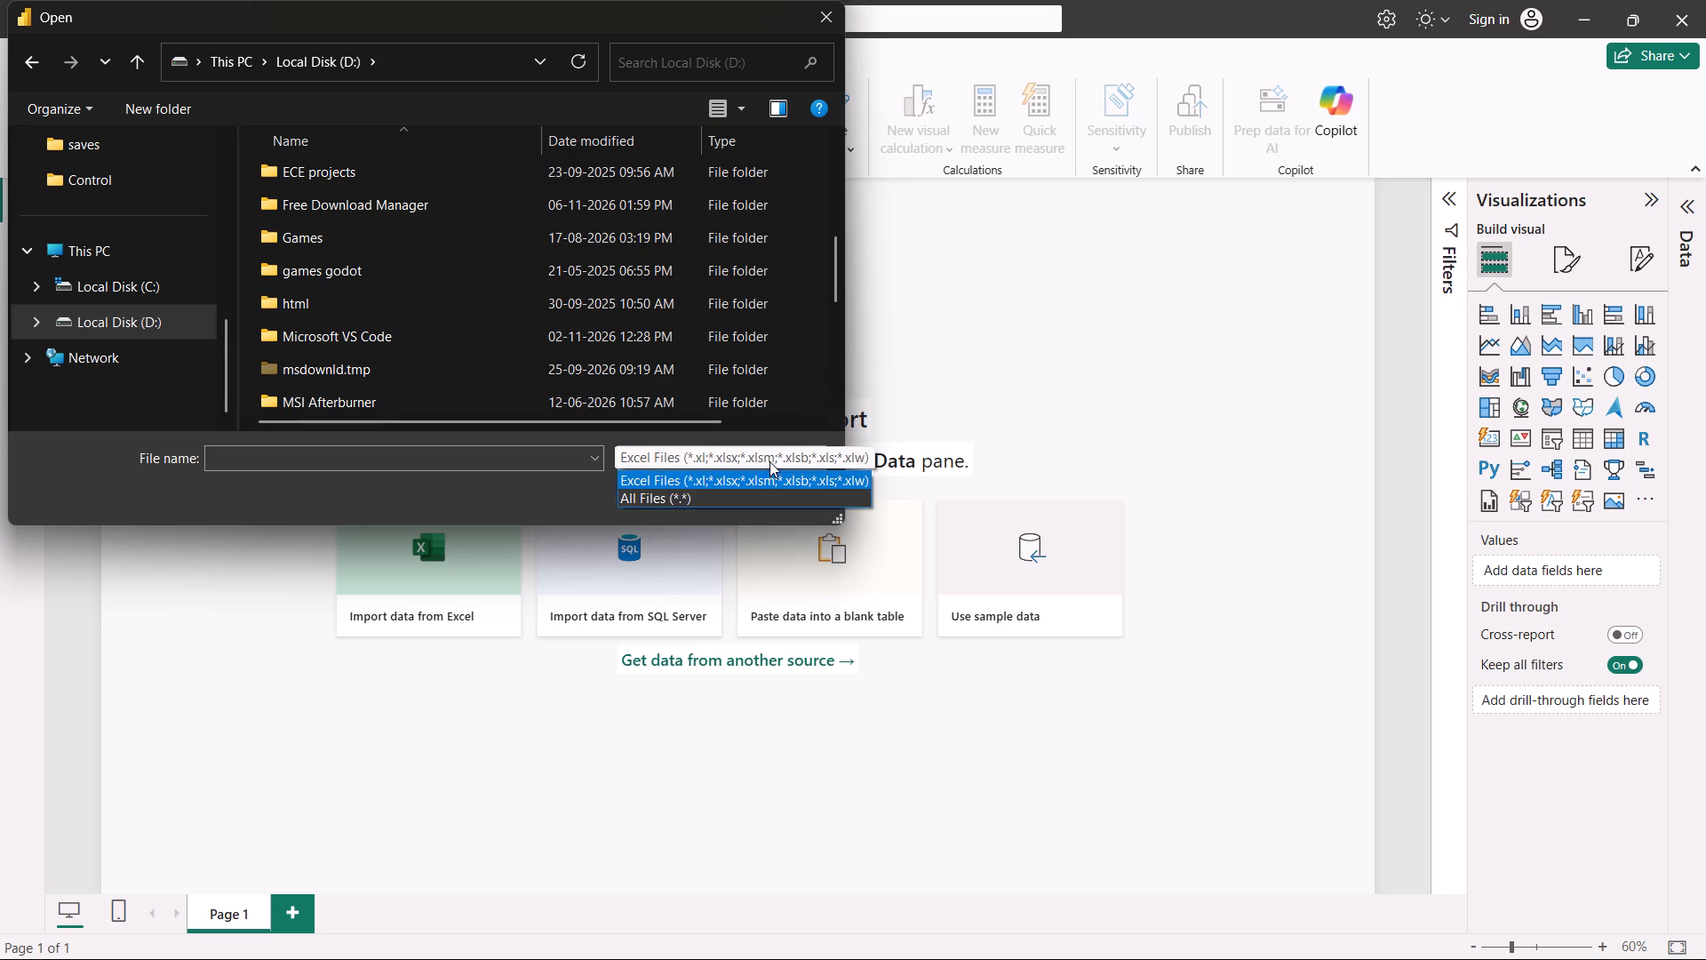
pyautogui.click(749, 499)
pyautogui.scroll(2, 36, 262)
pyautogui.scroll(1, 80, 196)
pyautogui.scroll(-1, 123, 157)
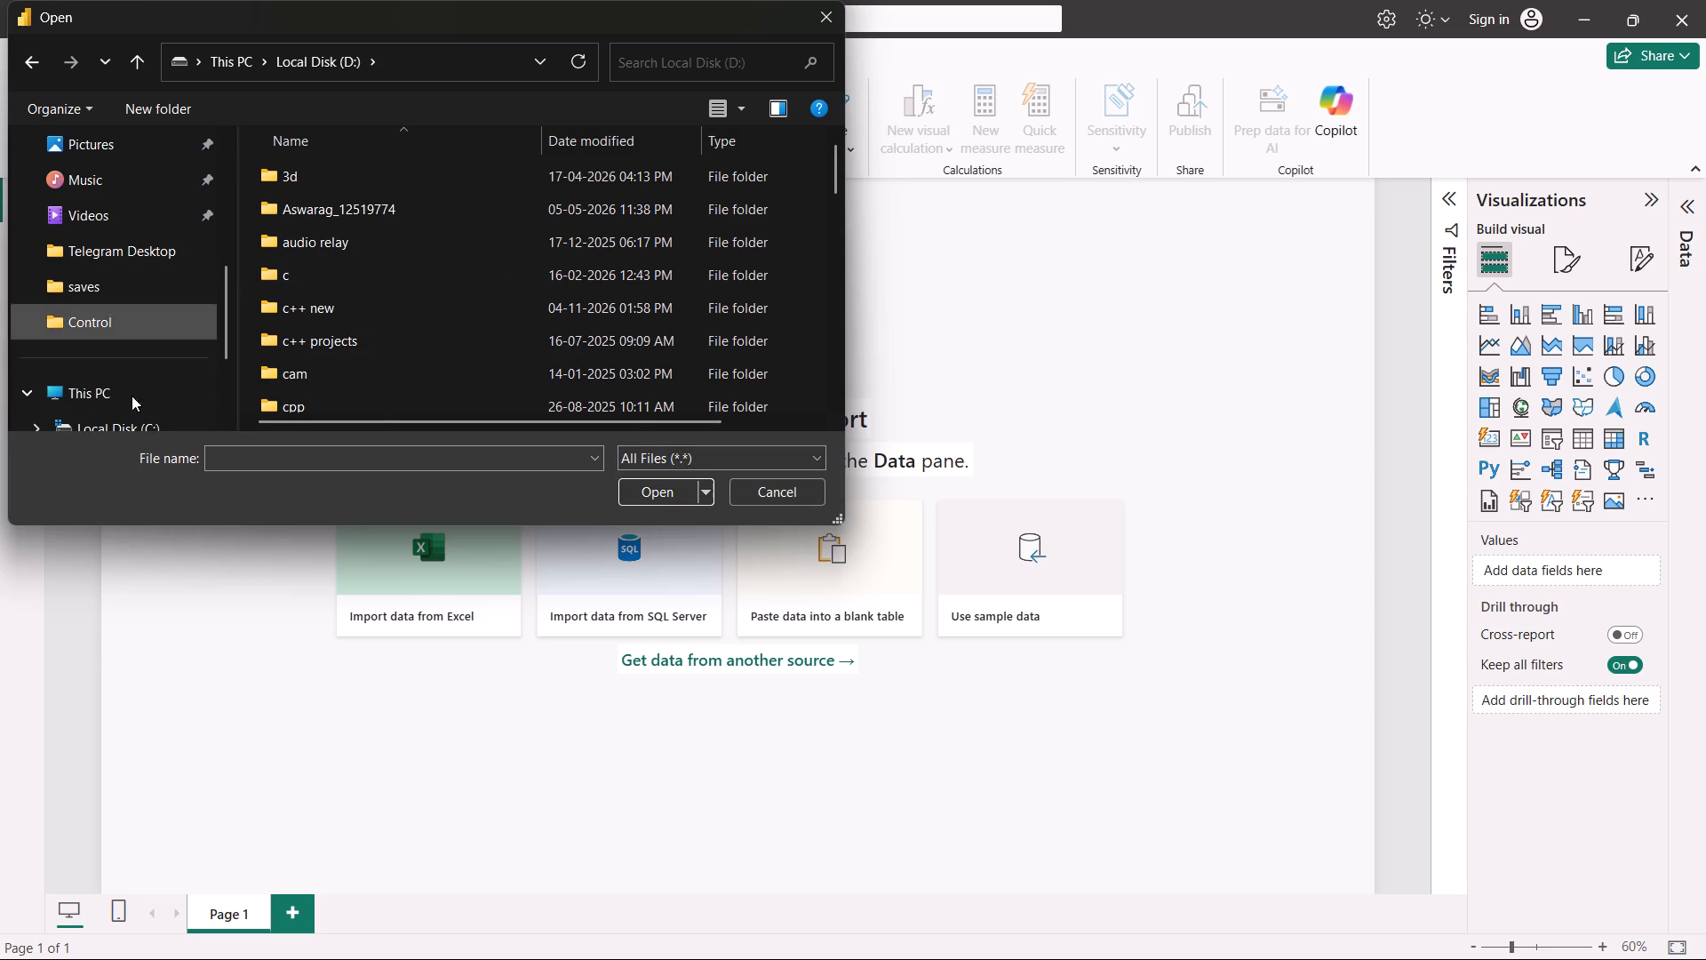
pyautogui.scroll(1, 126, 372)
pyautogui.click(99, 407)
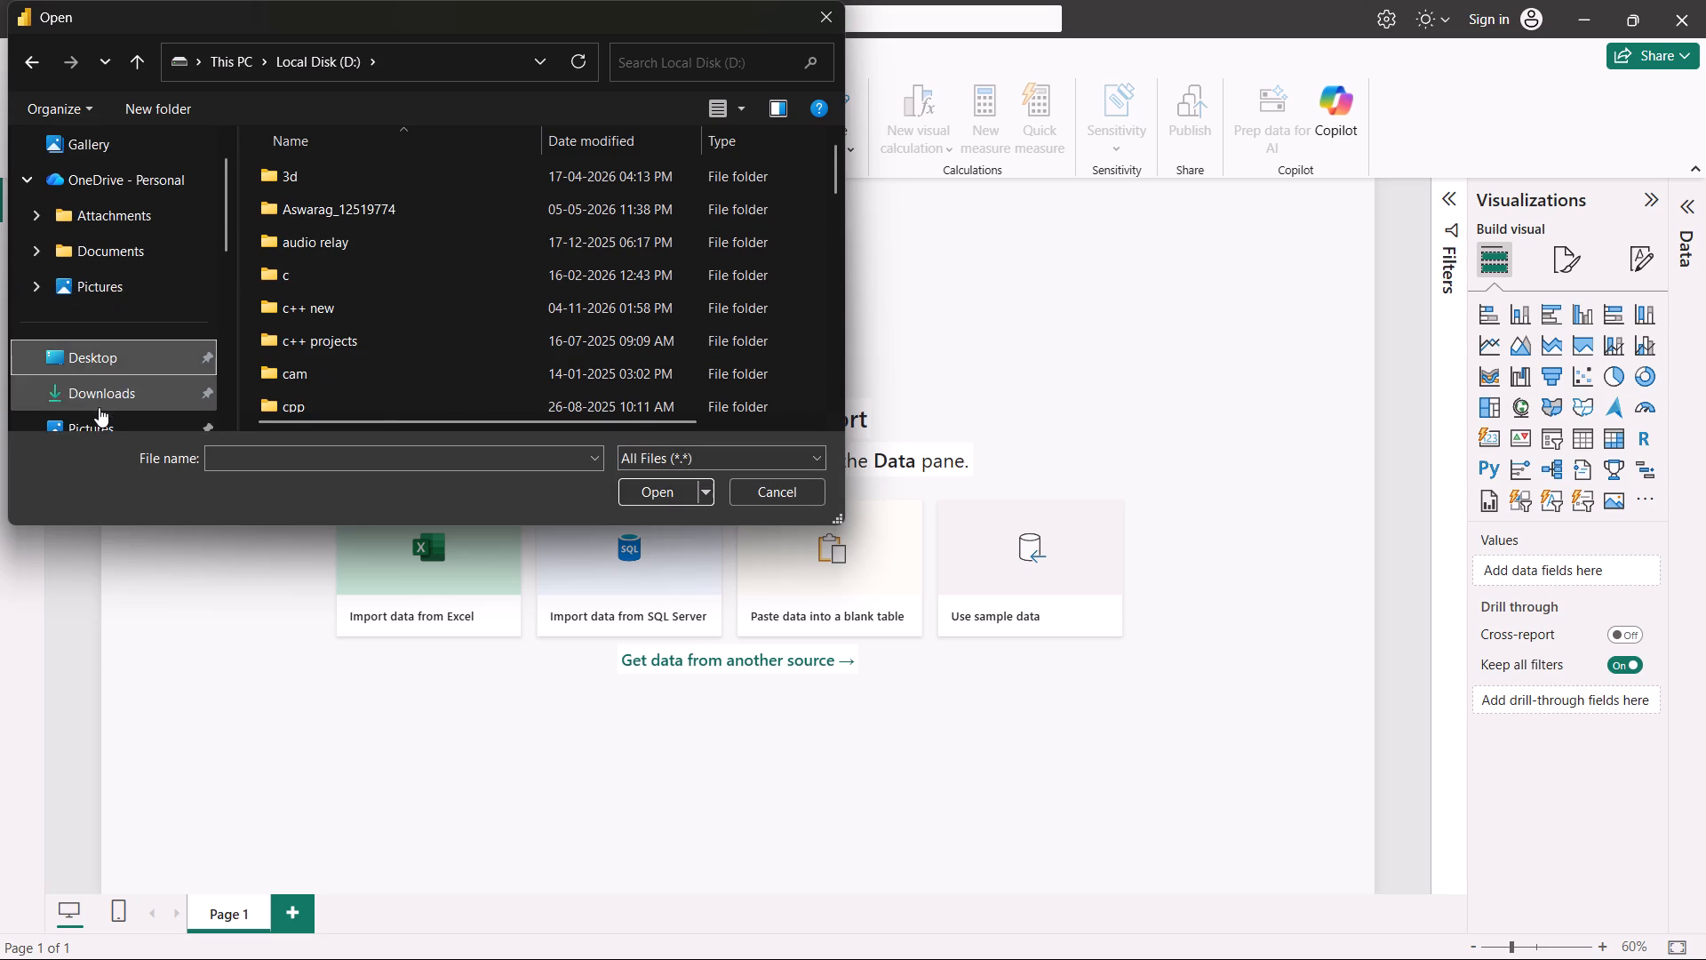
pyautogui.click(106, 401)
pyautogui.click(347, 204)
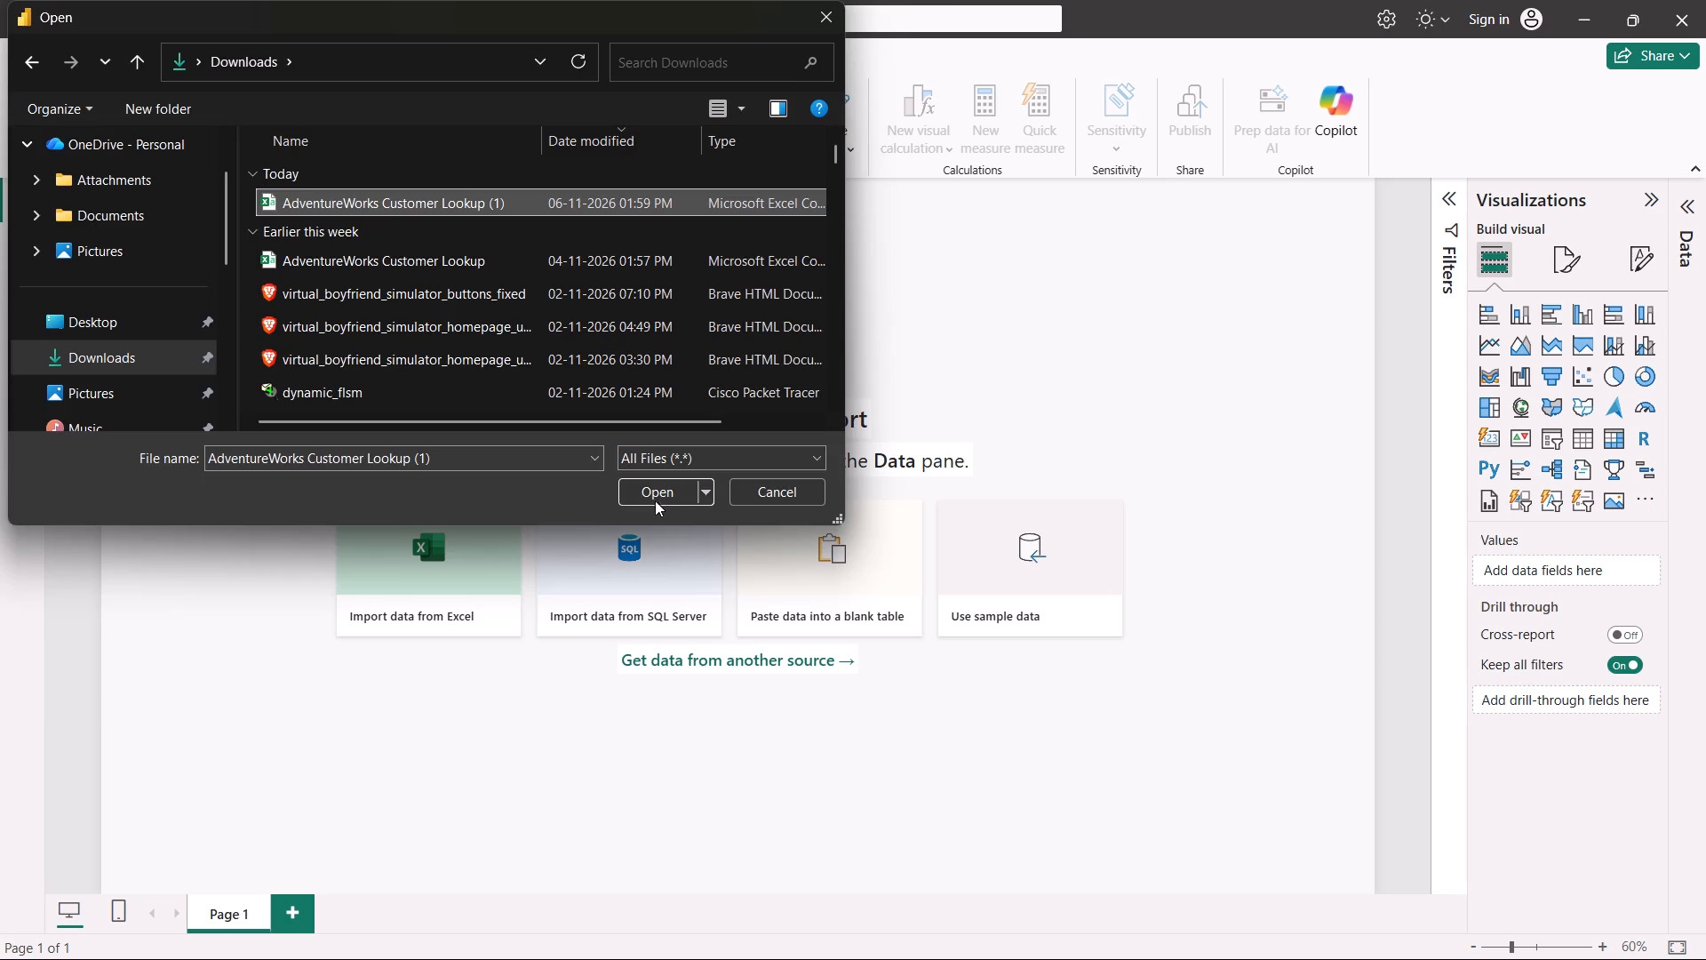
pyautogui.click(650, 497)
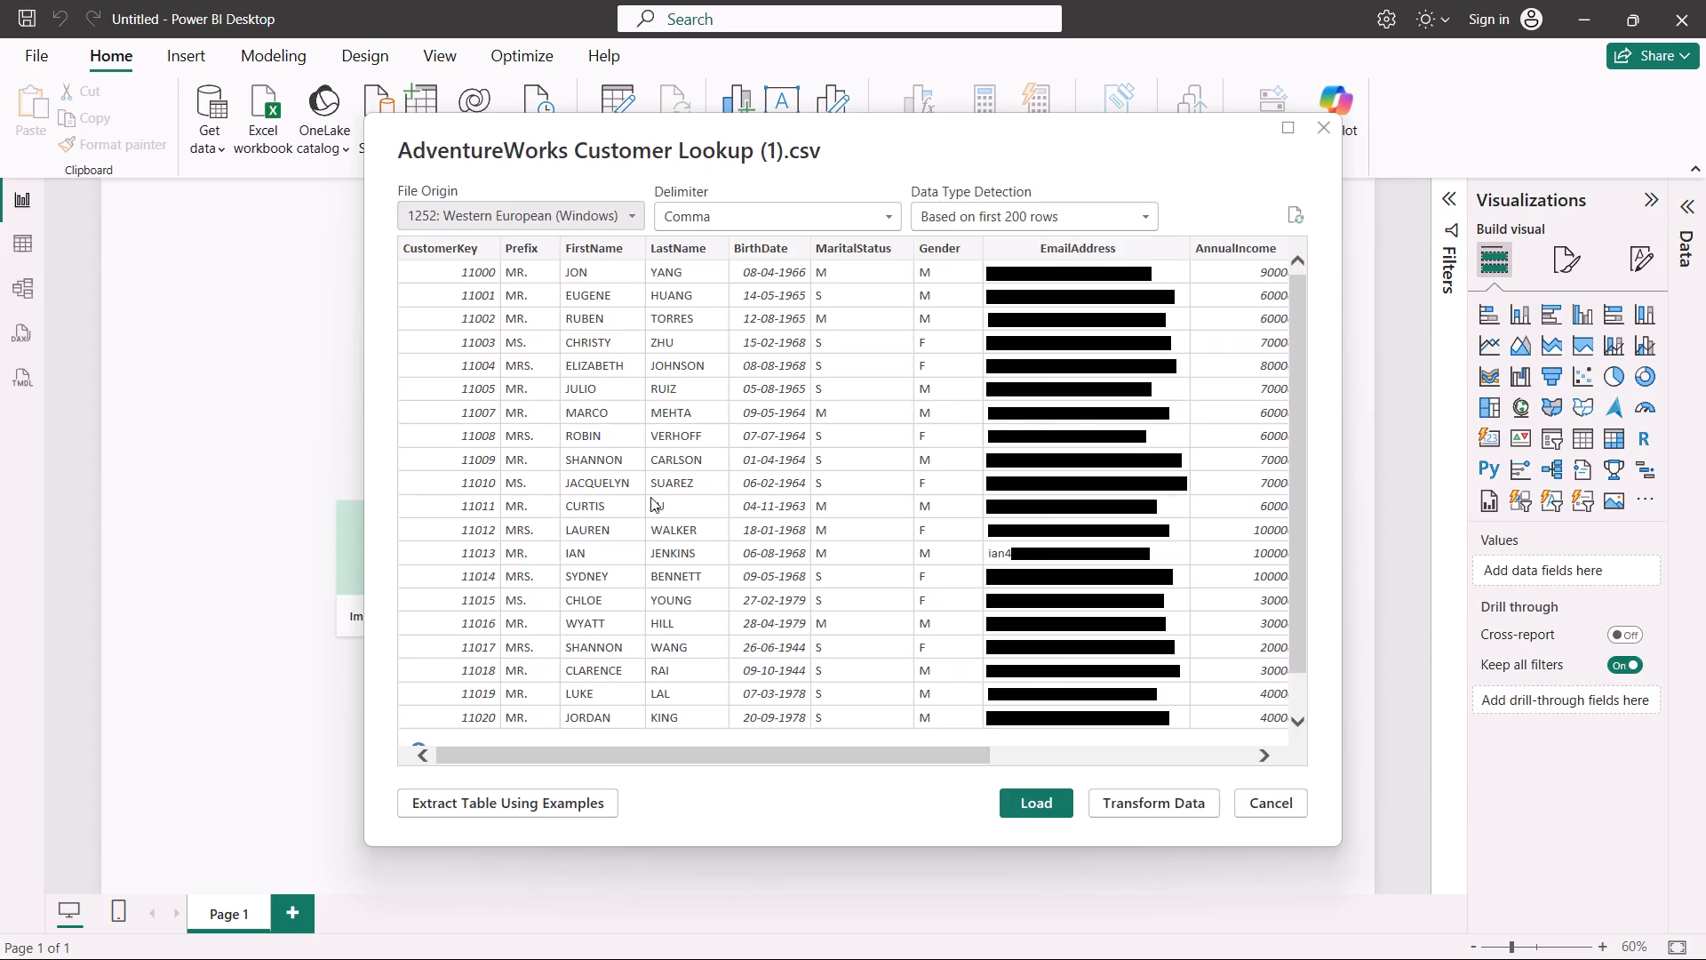
# Send the previewed customer table to Power Query Editor for transformation.
pyautogui.click(1131, 807)
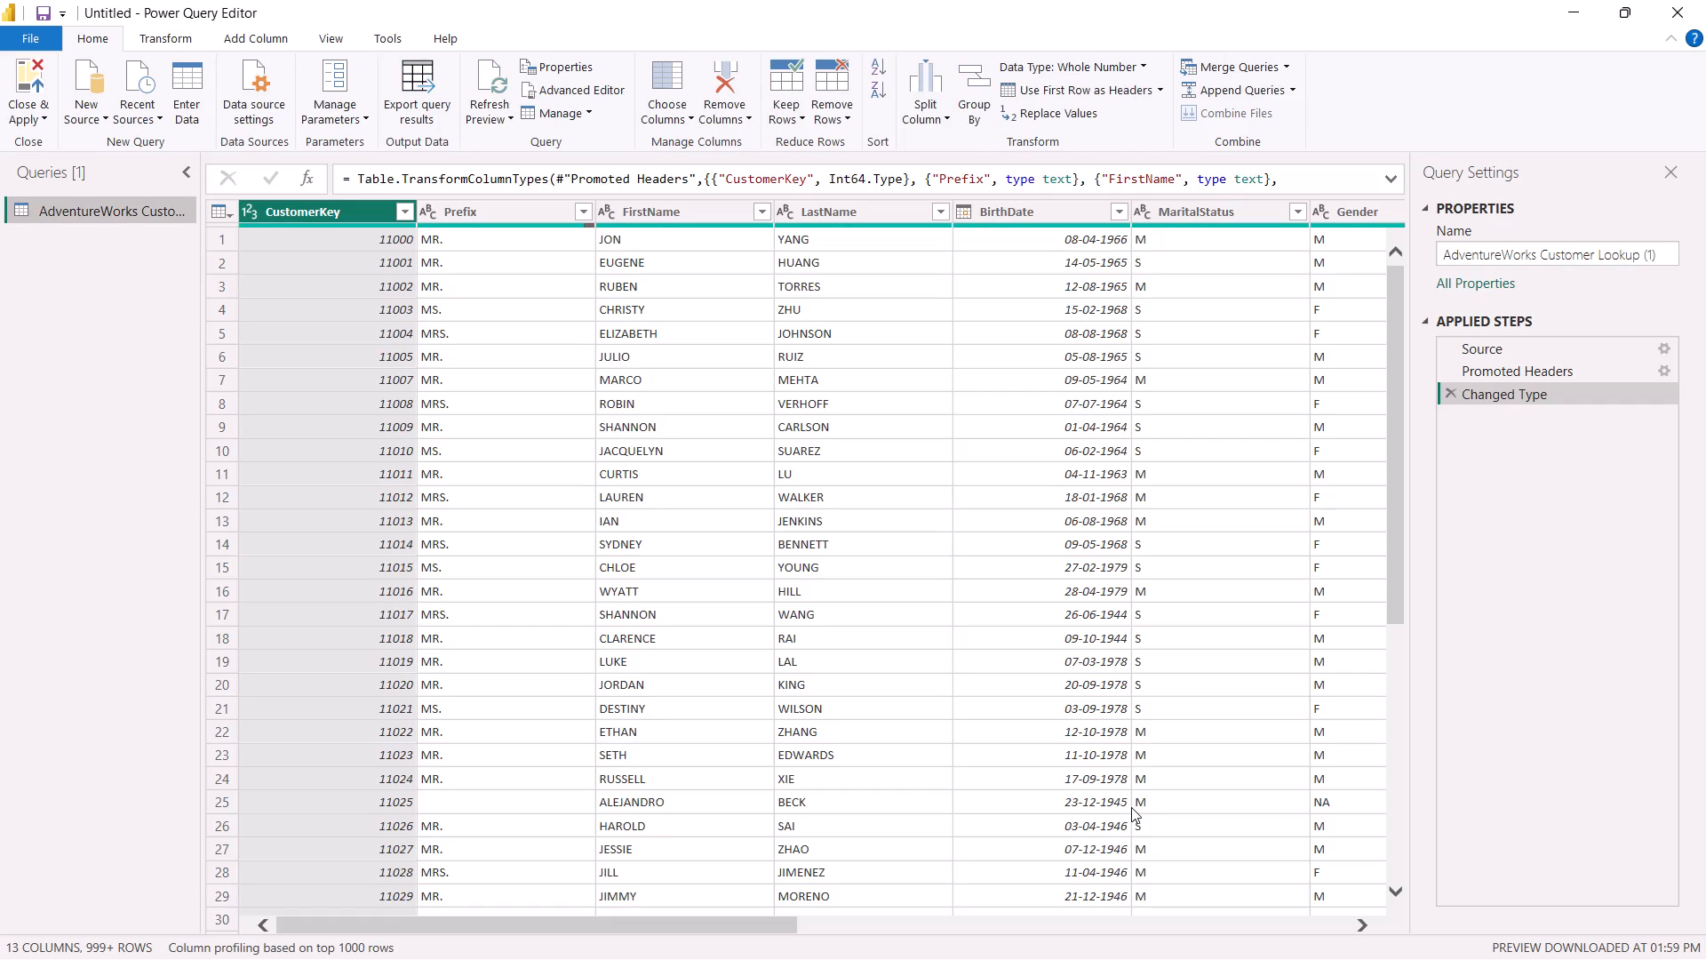
# Examine all columns of the customer lookup table, from CustomerKey across to the occupation data and back.
pyautogui.moveTo(689, 934); pyautogui.dragTo(902, 927)
pyautogui.moveTo(786, 924); pyautogui.dragTo(1102, 909)
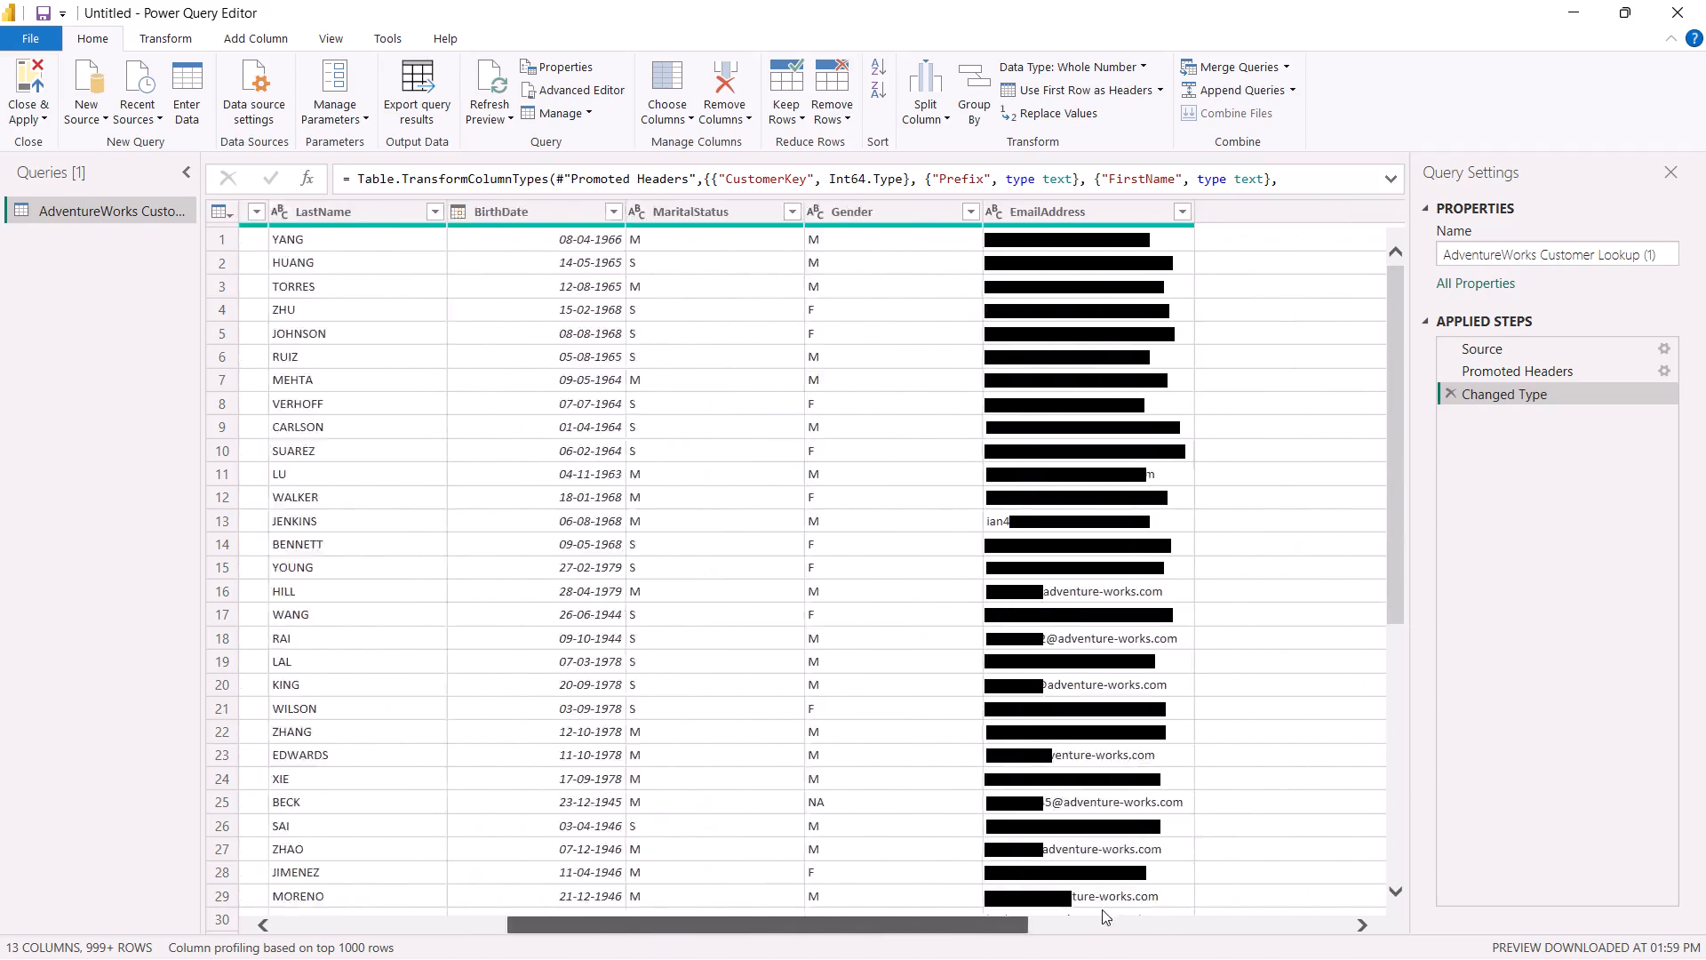
pyautogui.moveTo(1102, 909); pyautogui.dragTo(1226, 943)
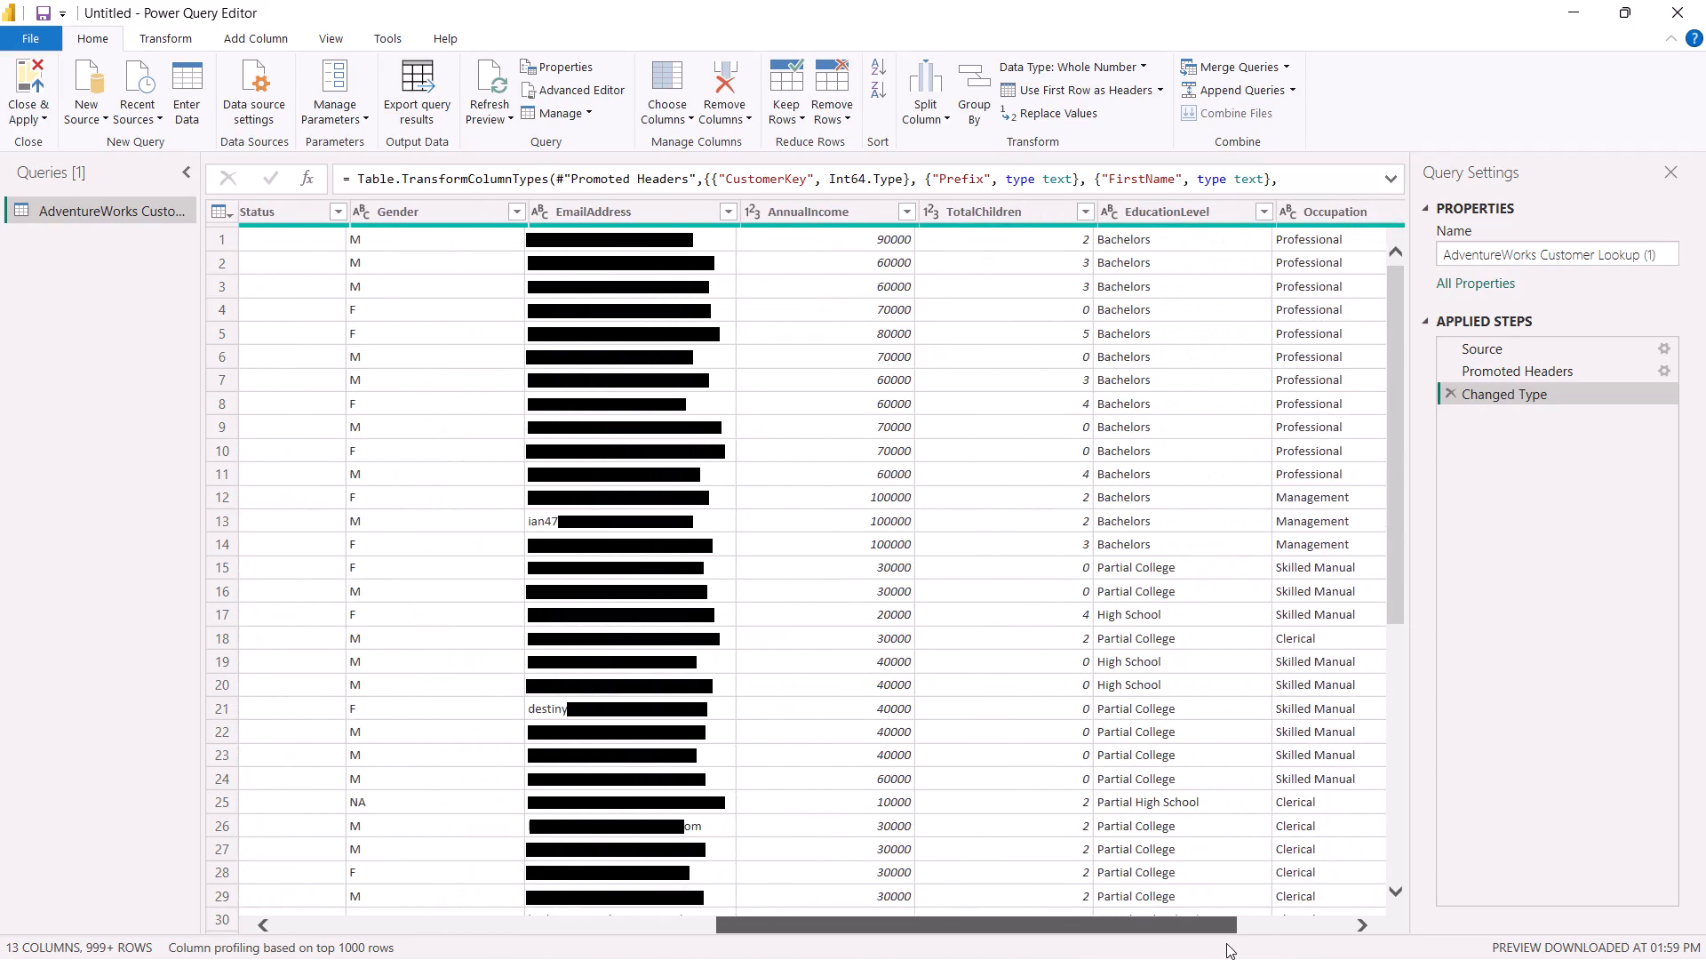
pyautogui.moveTo(1226, 943); pyautogui.dragTo(586, 956)
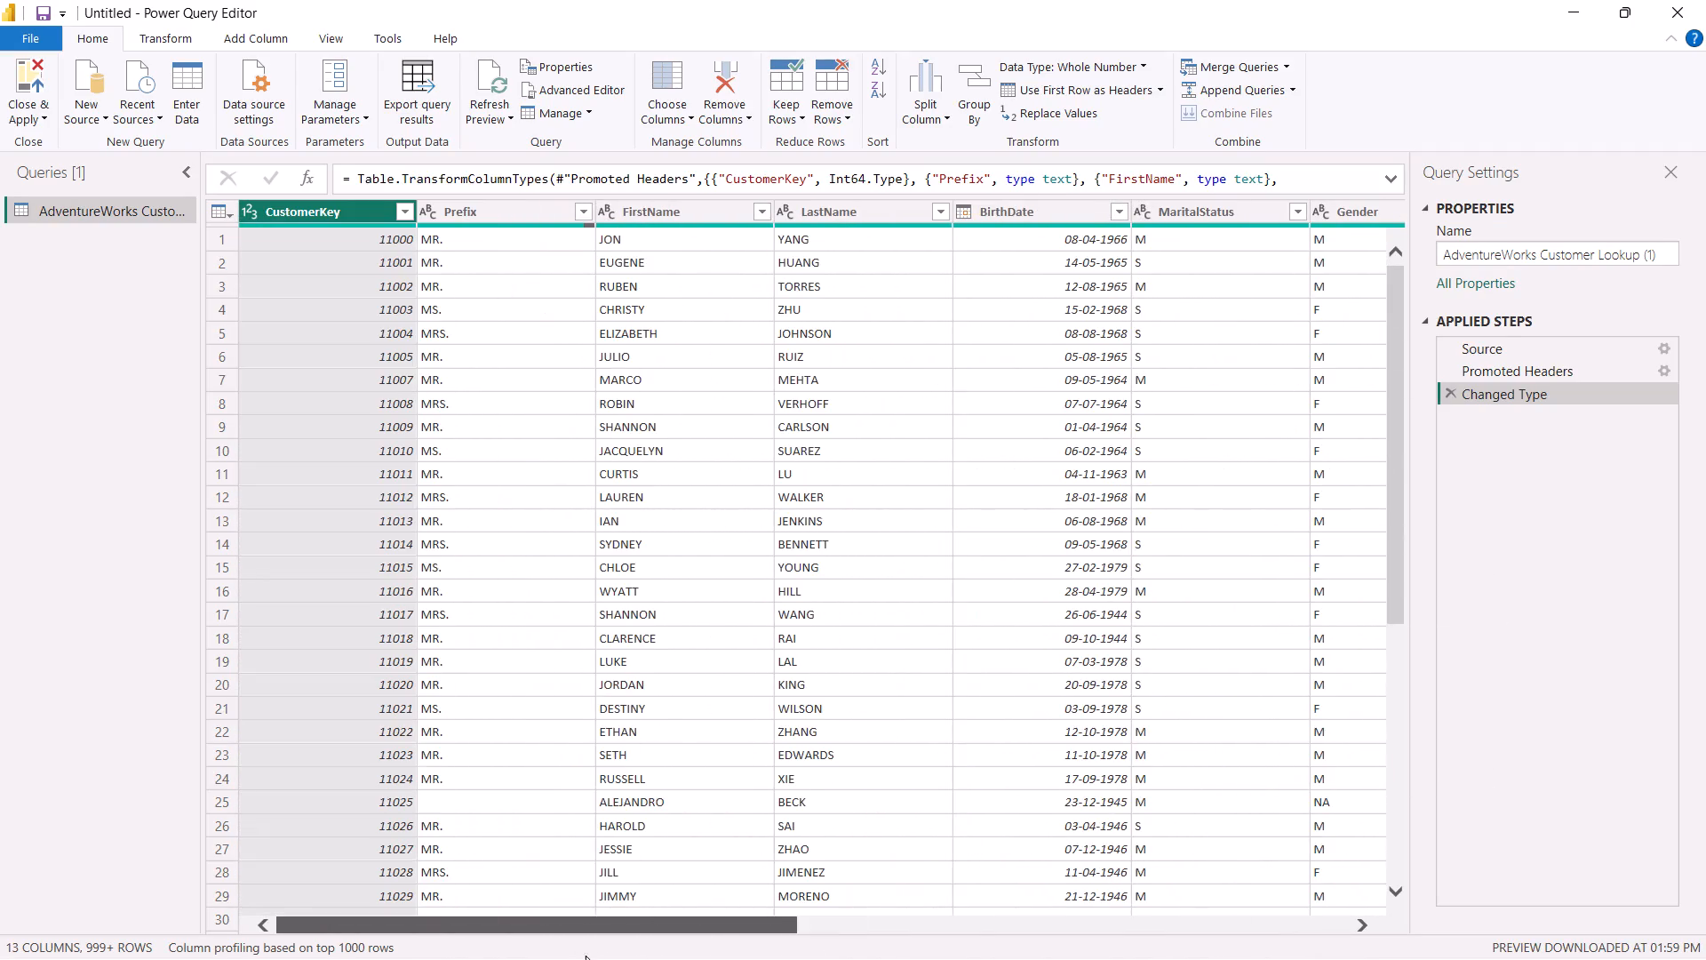
pyautogui.moveTo(586, 956); pyautogui.dragTo(608, 959)
pyautogui.moveTo(608, 959); pyautogui.dragTo(1114, 875)
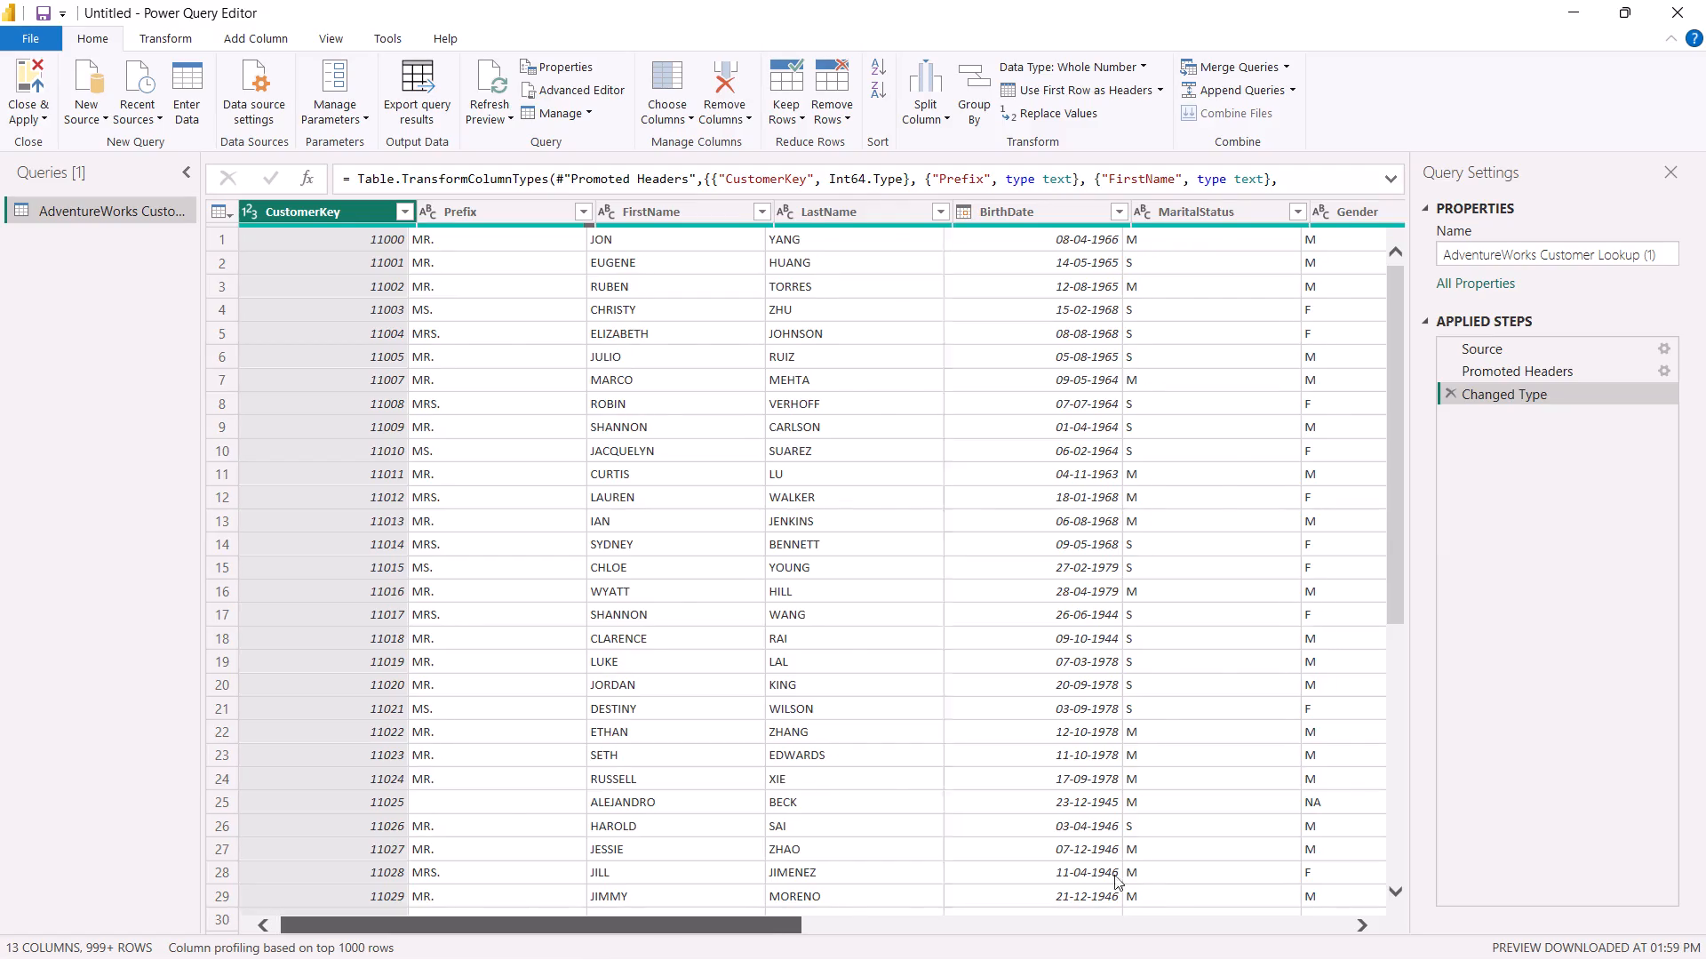
pyautogui.moveTo(1114, 875); pyautogui.dragTo(1123, 896)
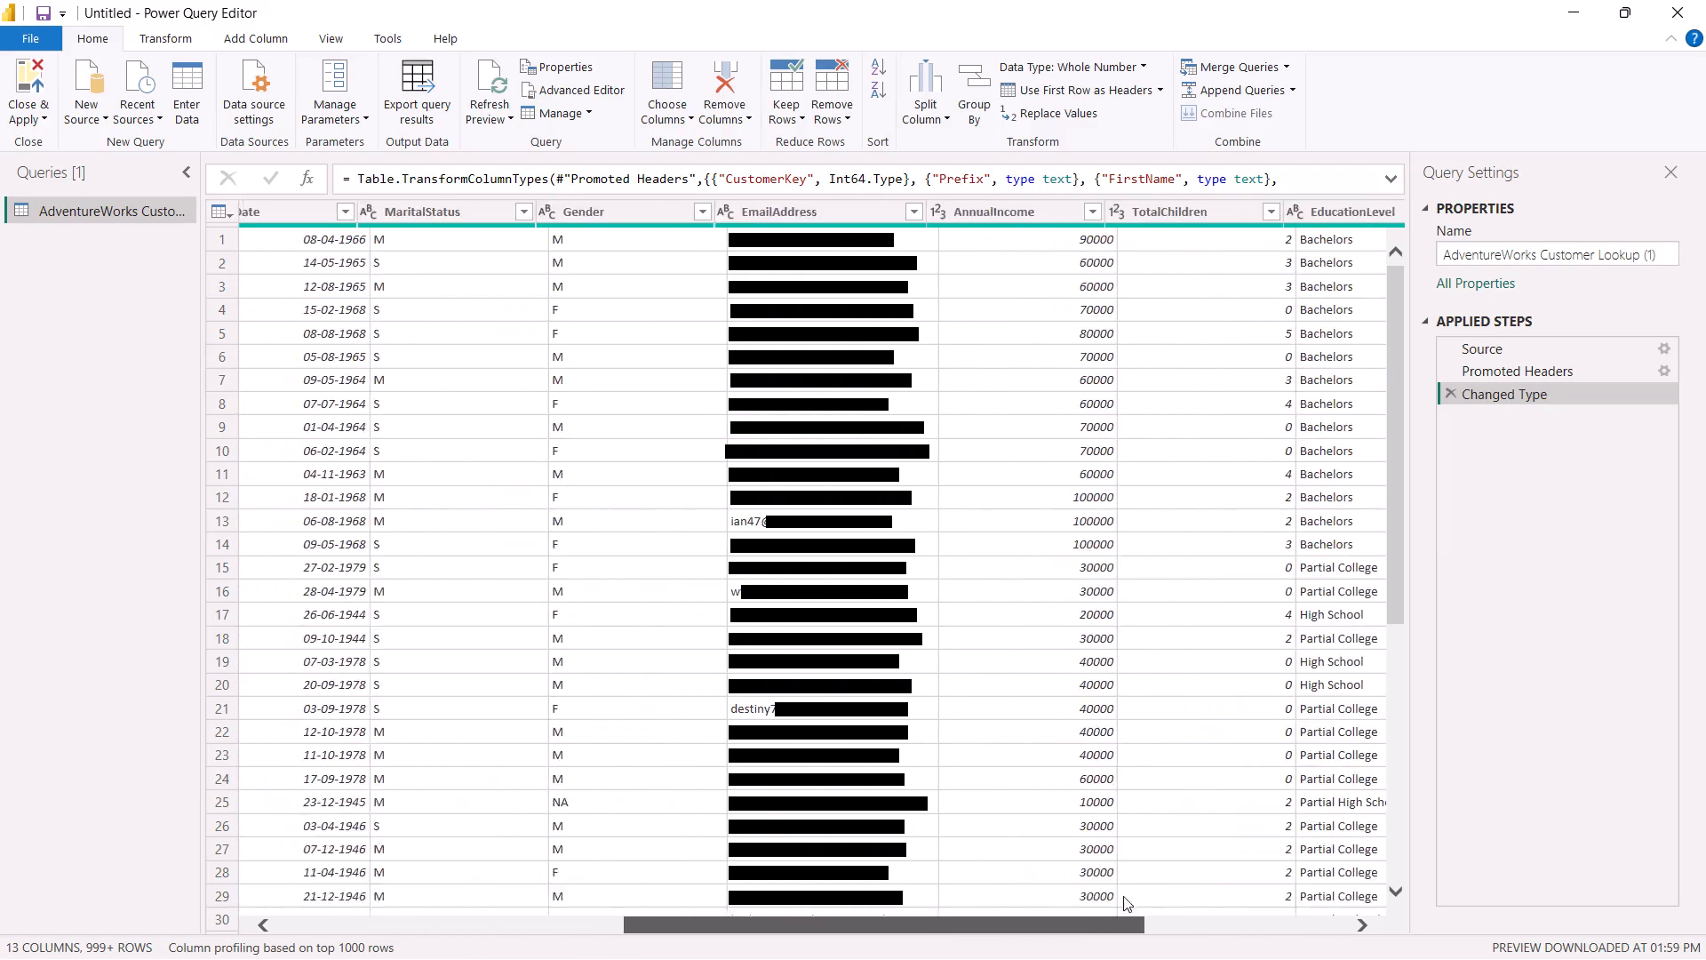
pyautogui.moveTo(1123, 896); pyautogui.dragTo(737, 958)
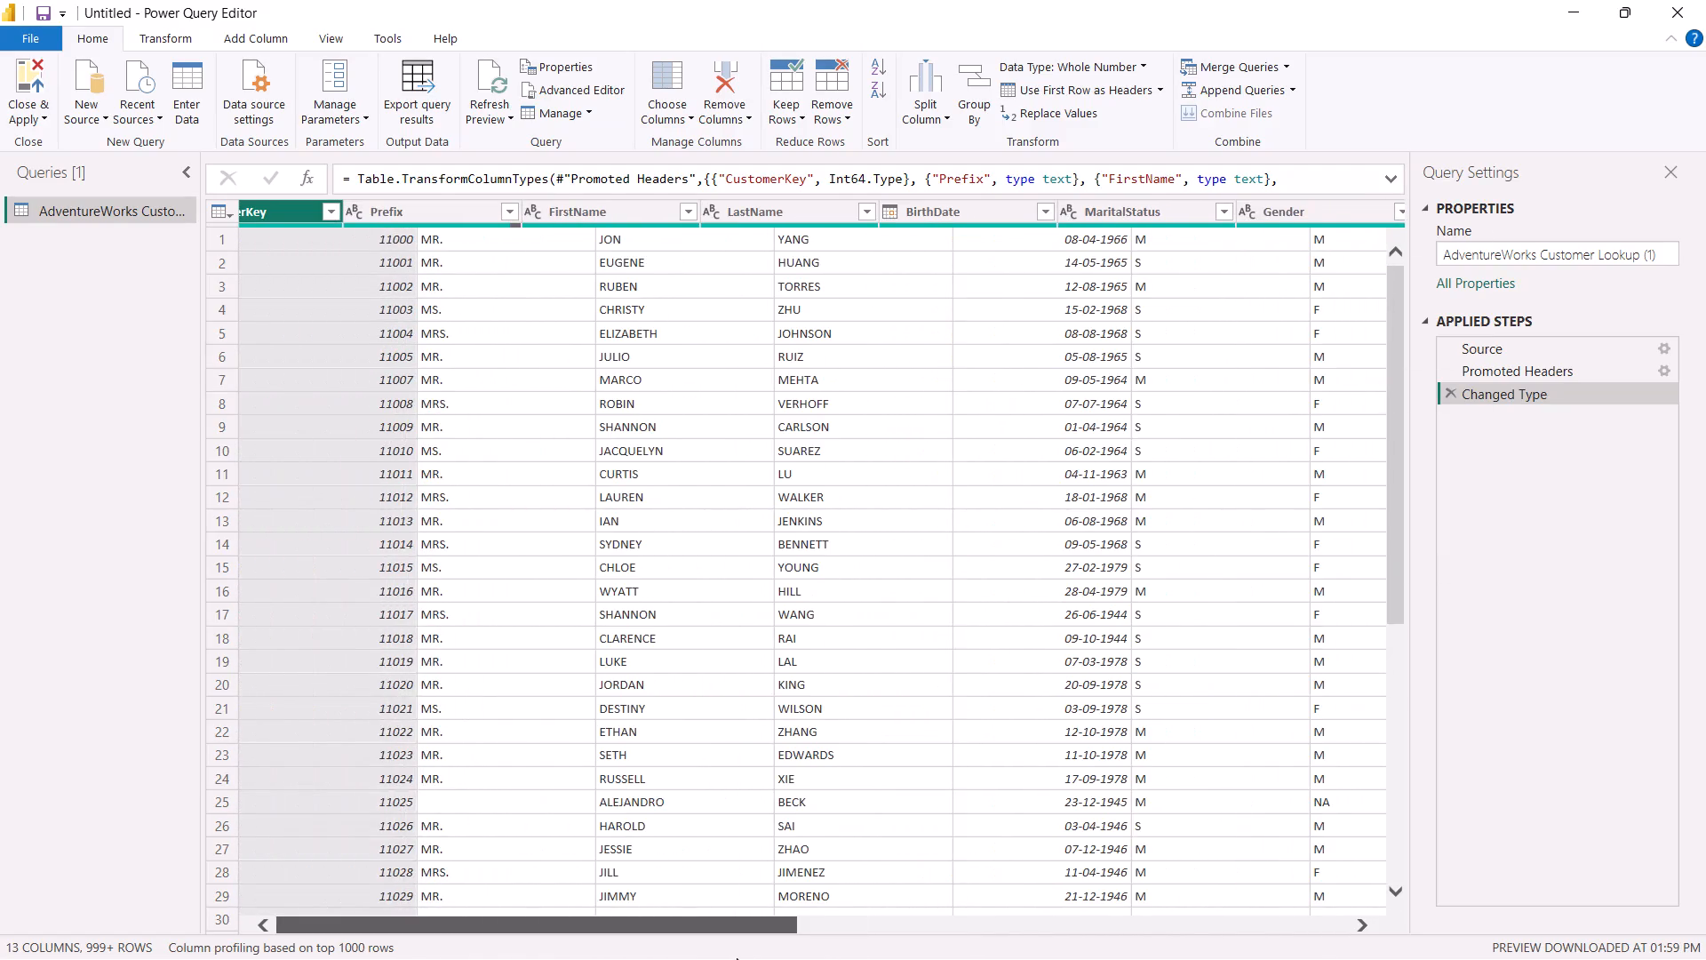
pyautogui.moveTo(737, 958); pyautogui.dragTo(744, 956)
# Add a default index column starting from 0 to the customer lookup table.
pyautogui.click(270, 42)
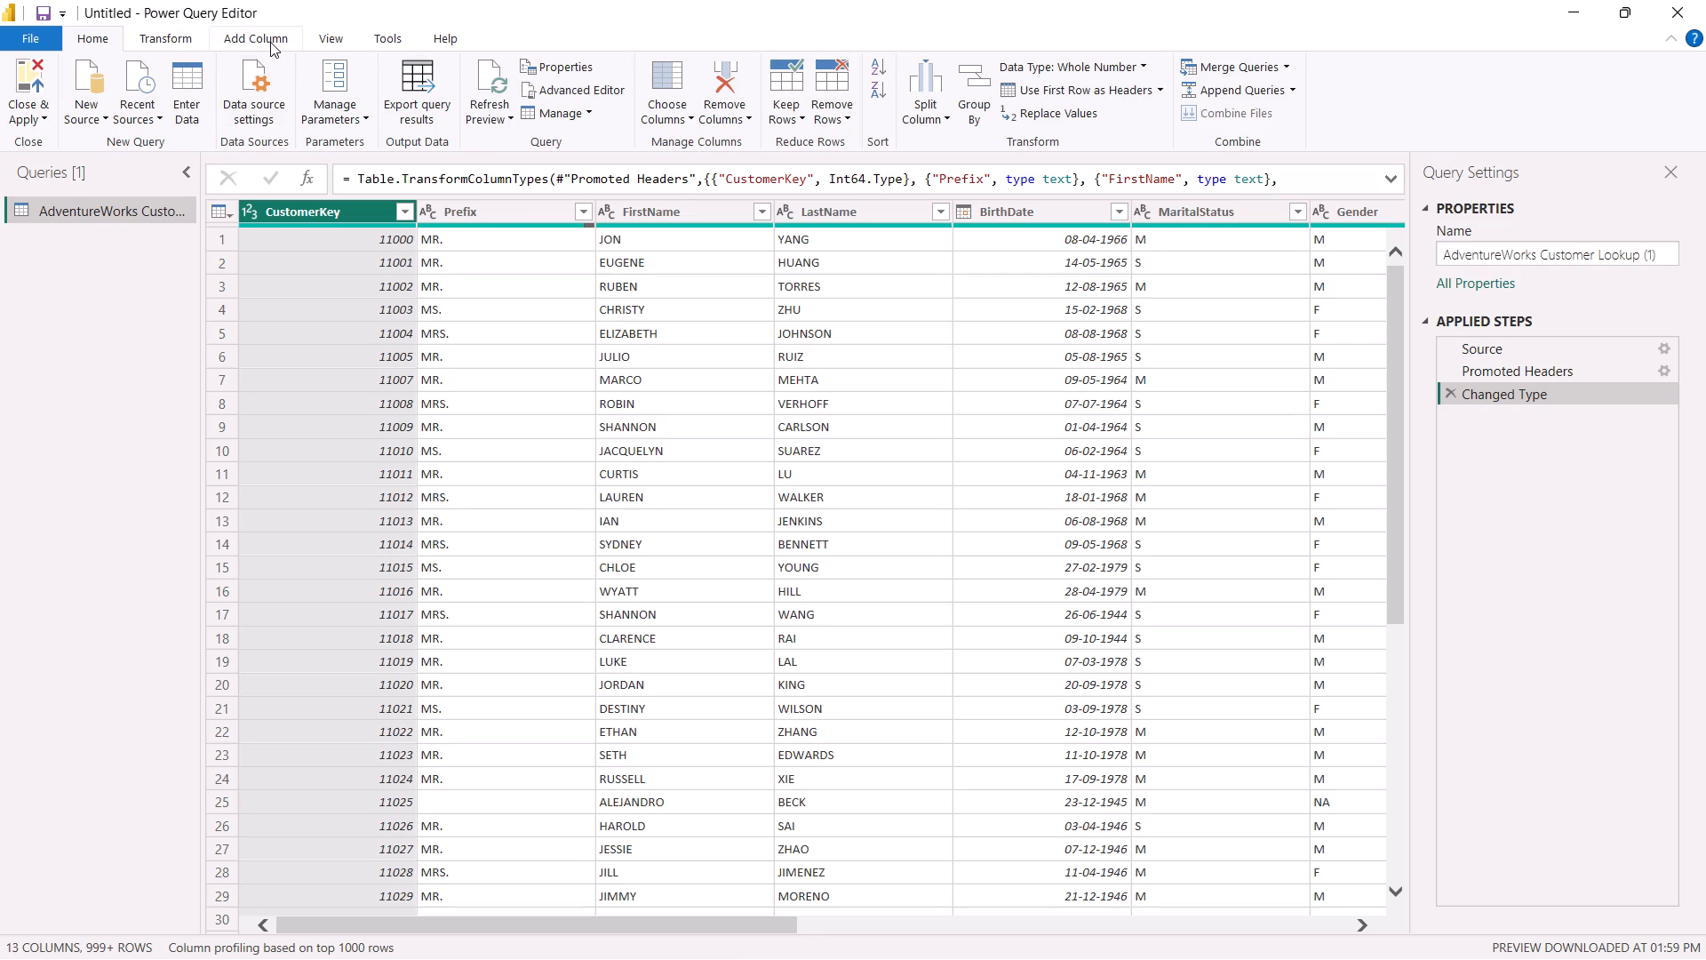
pyautogui.click(253, 98)
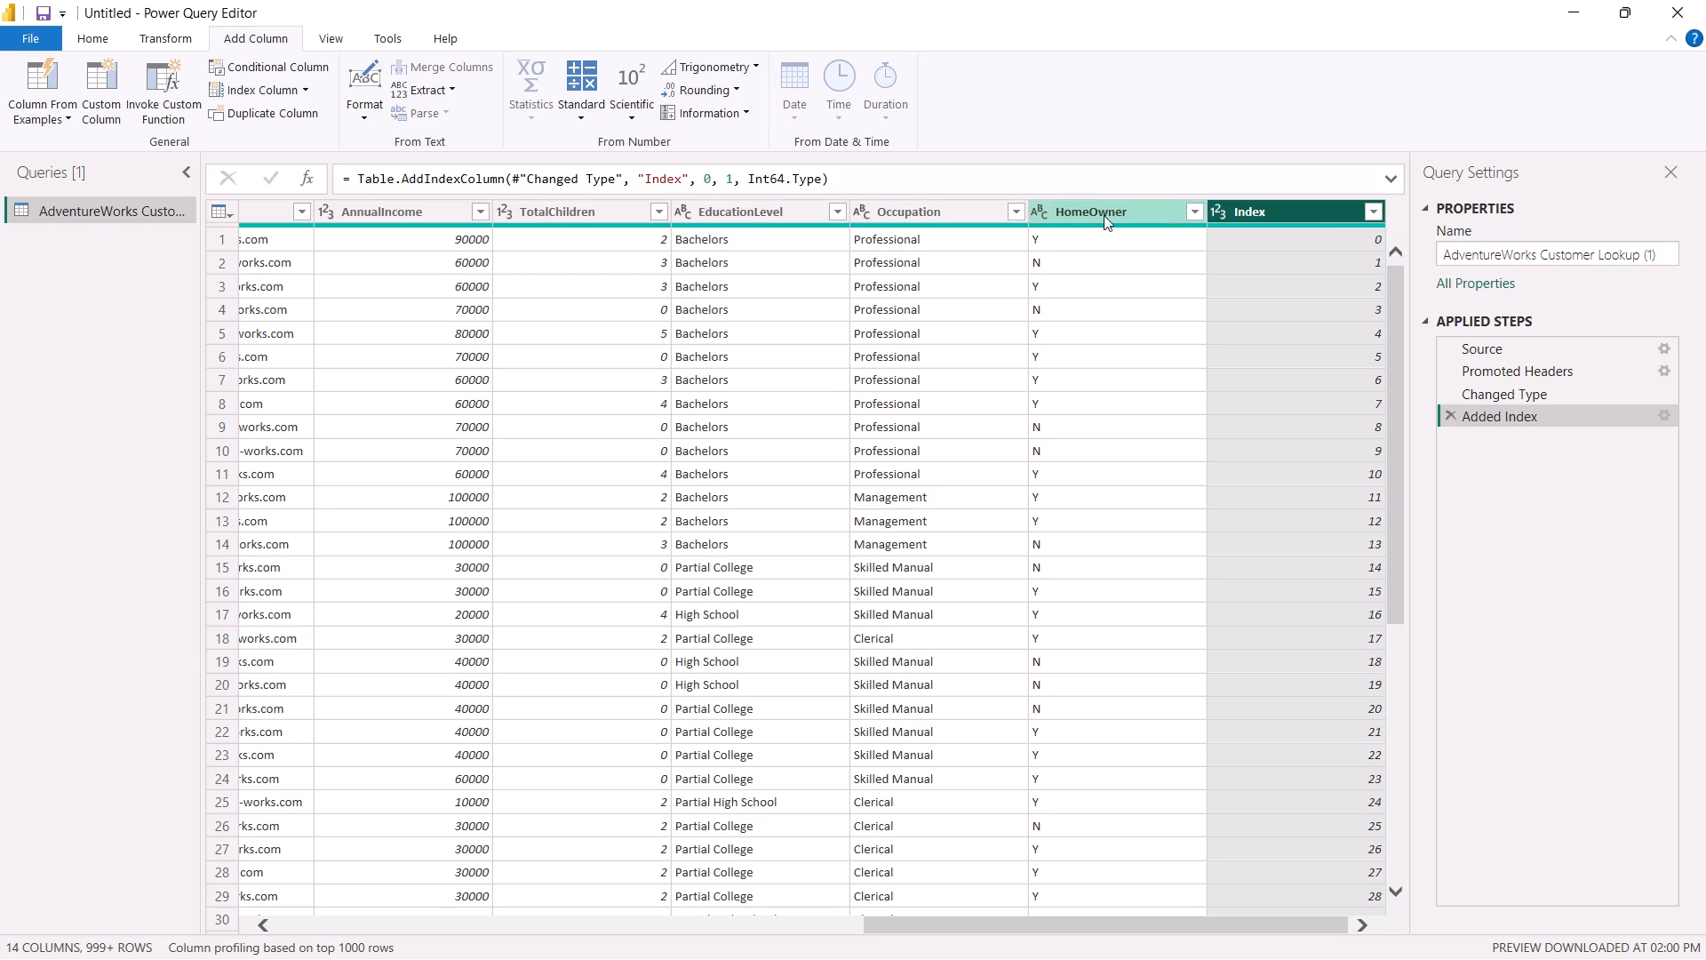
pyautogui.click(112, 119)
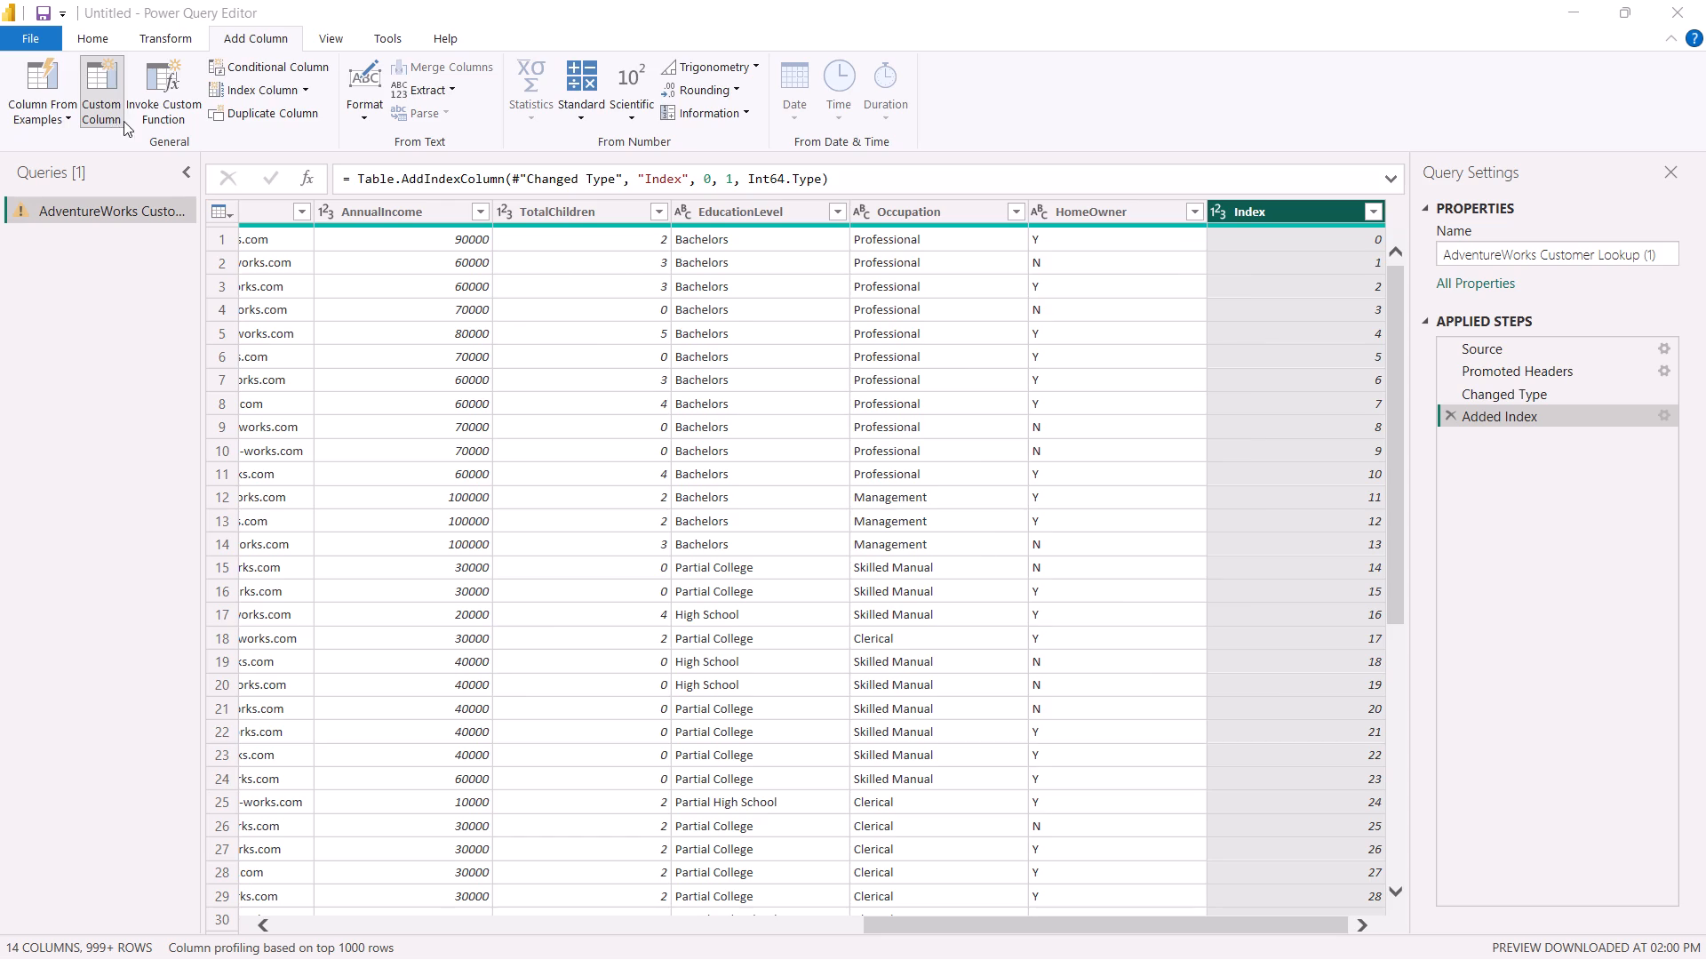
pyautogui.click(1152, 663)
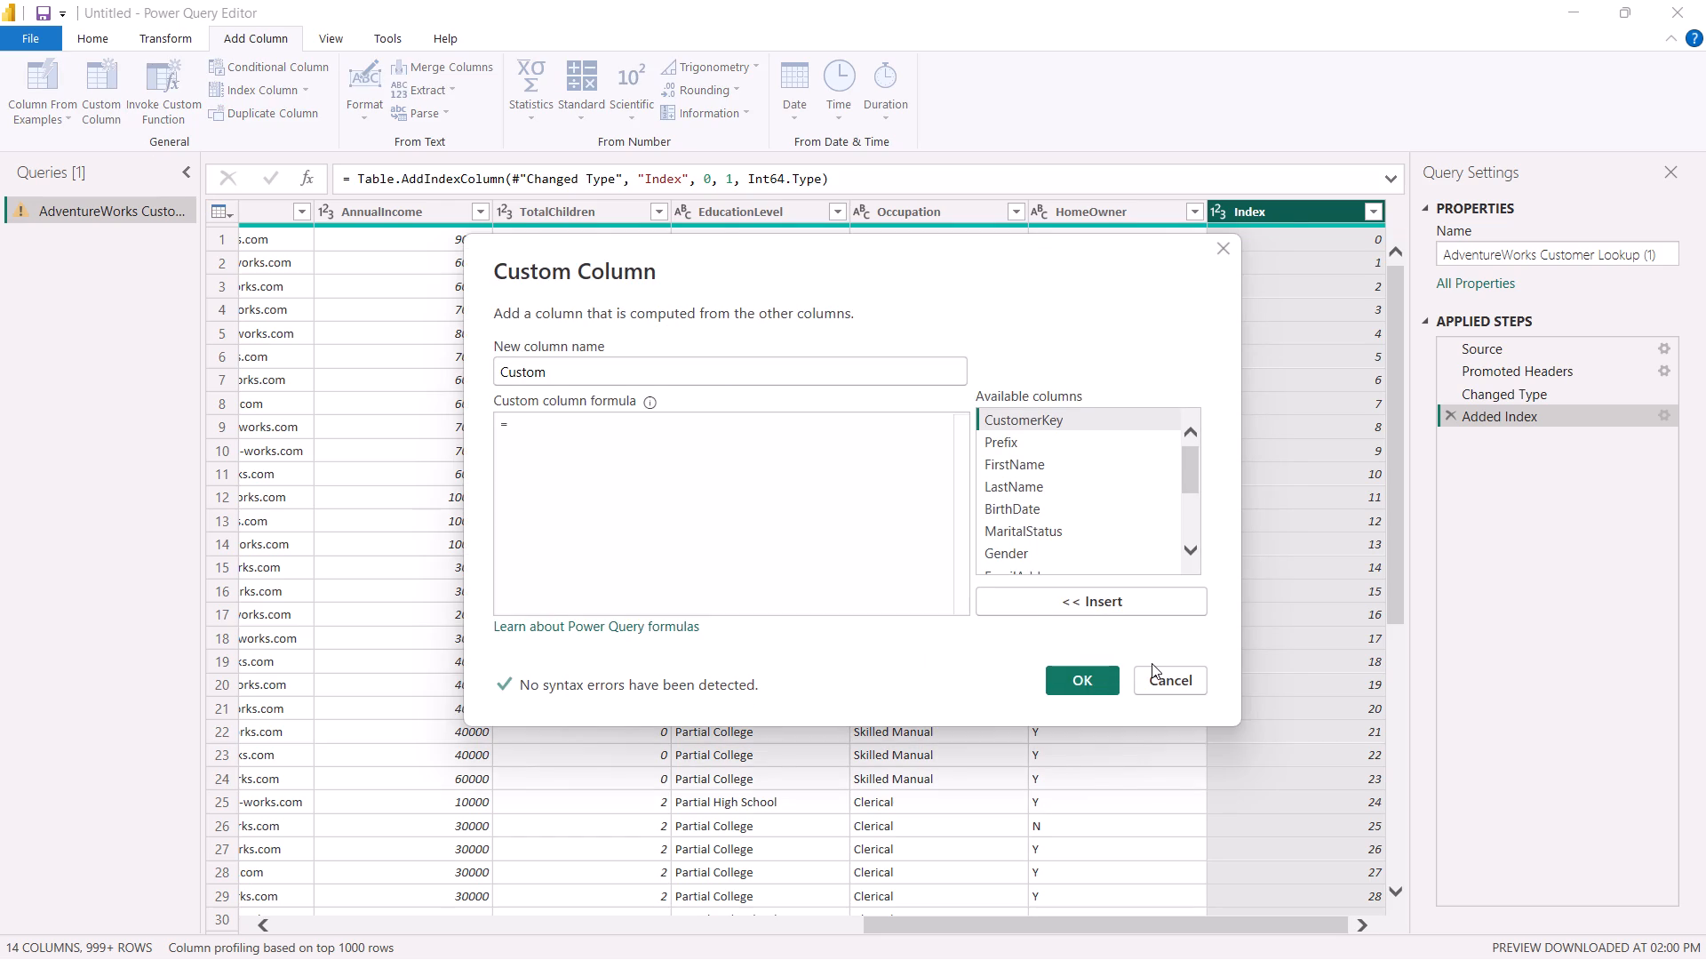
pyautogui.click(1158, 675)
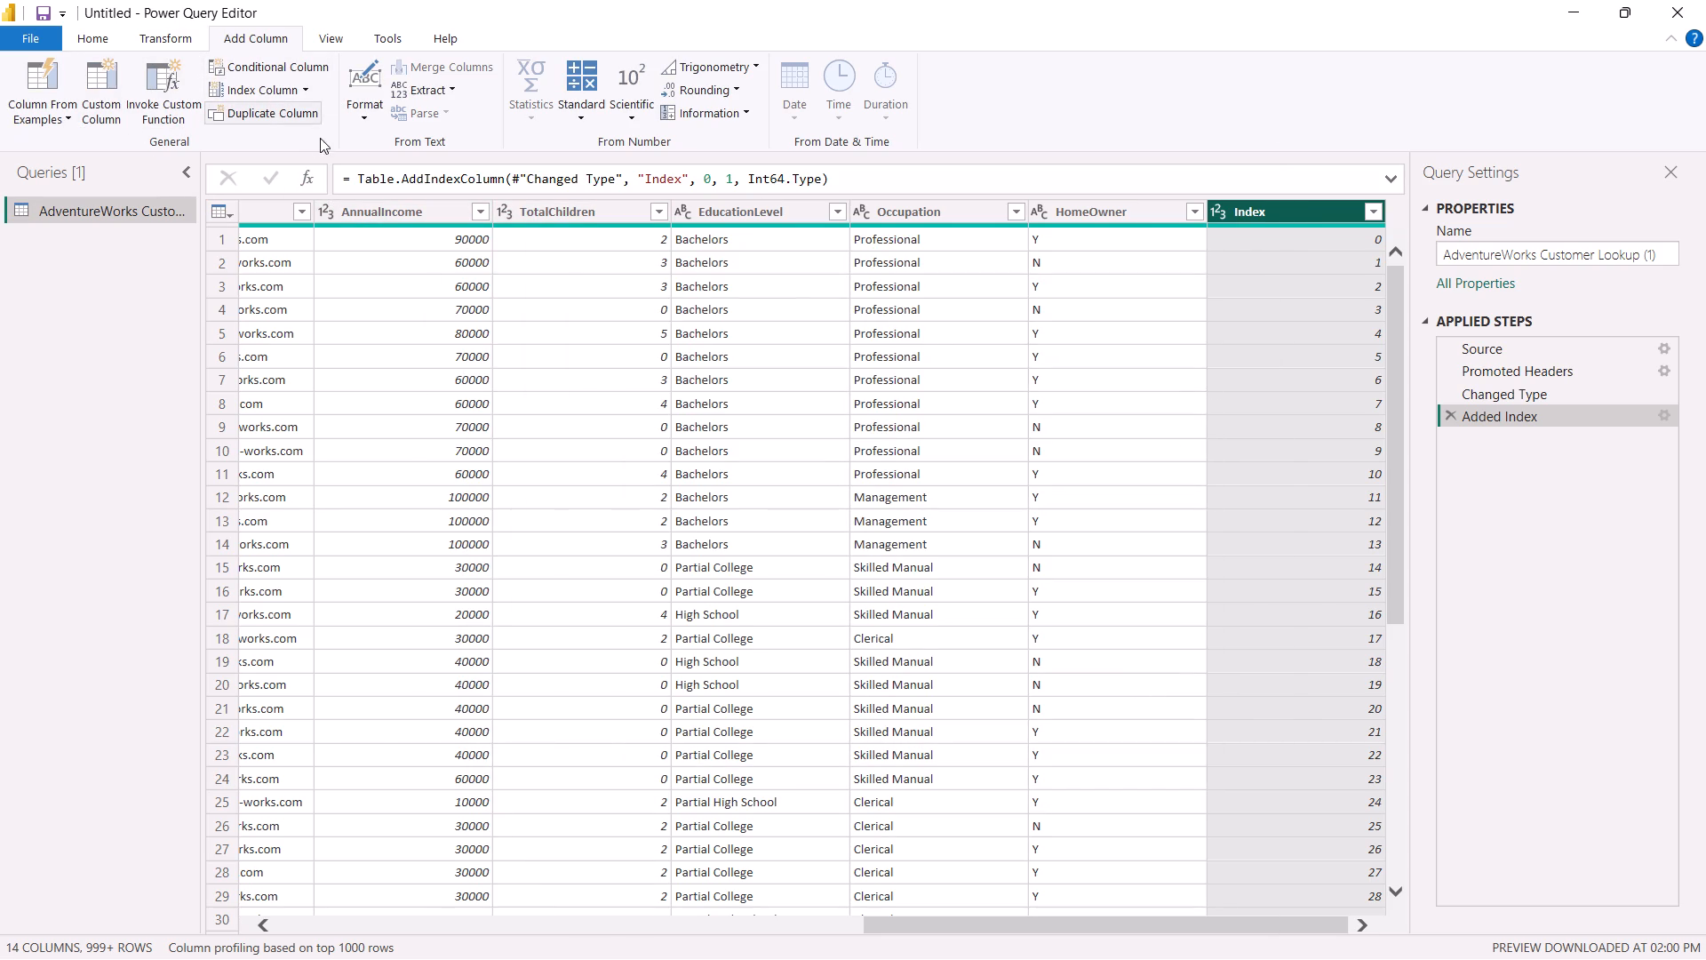
# Add a custom index column to the customer table with starting index 1 and increment 2.
pyautogui.click(306, 92)
pyautogui.click(281, 159)
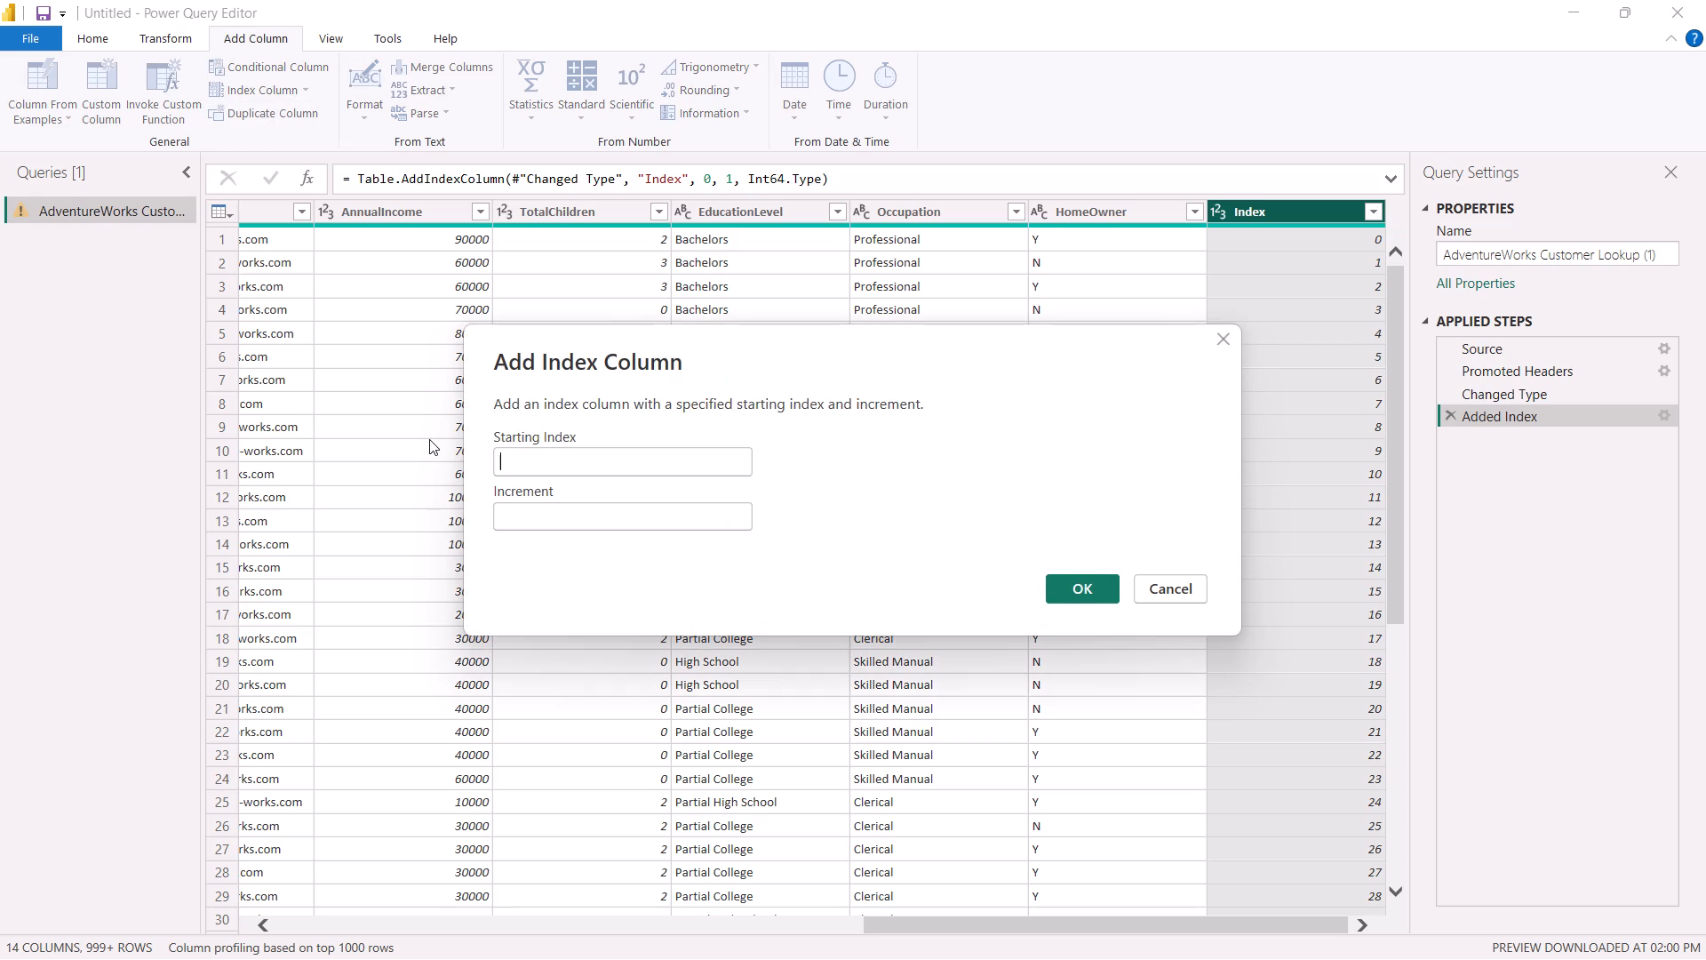
pyautogui.press('1')
pyautogui.click(533, 516)
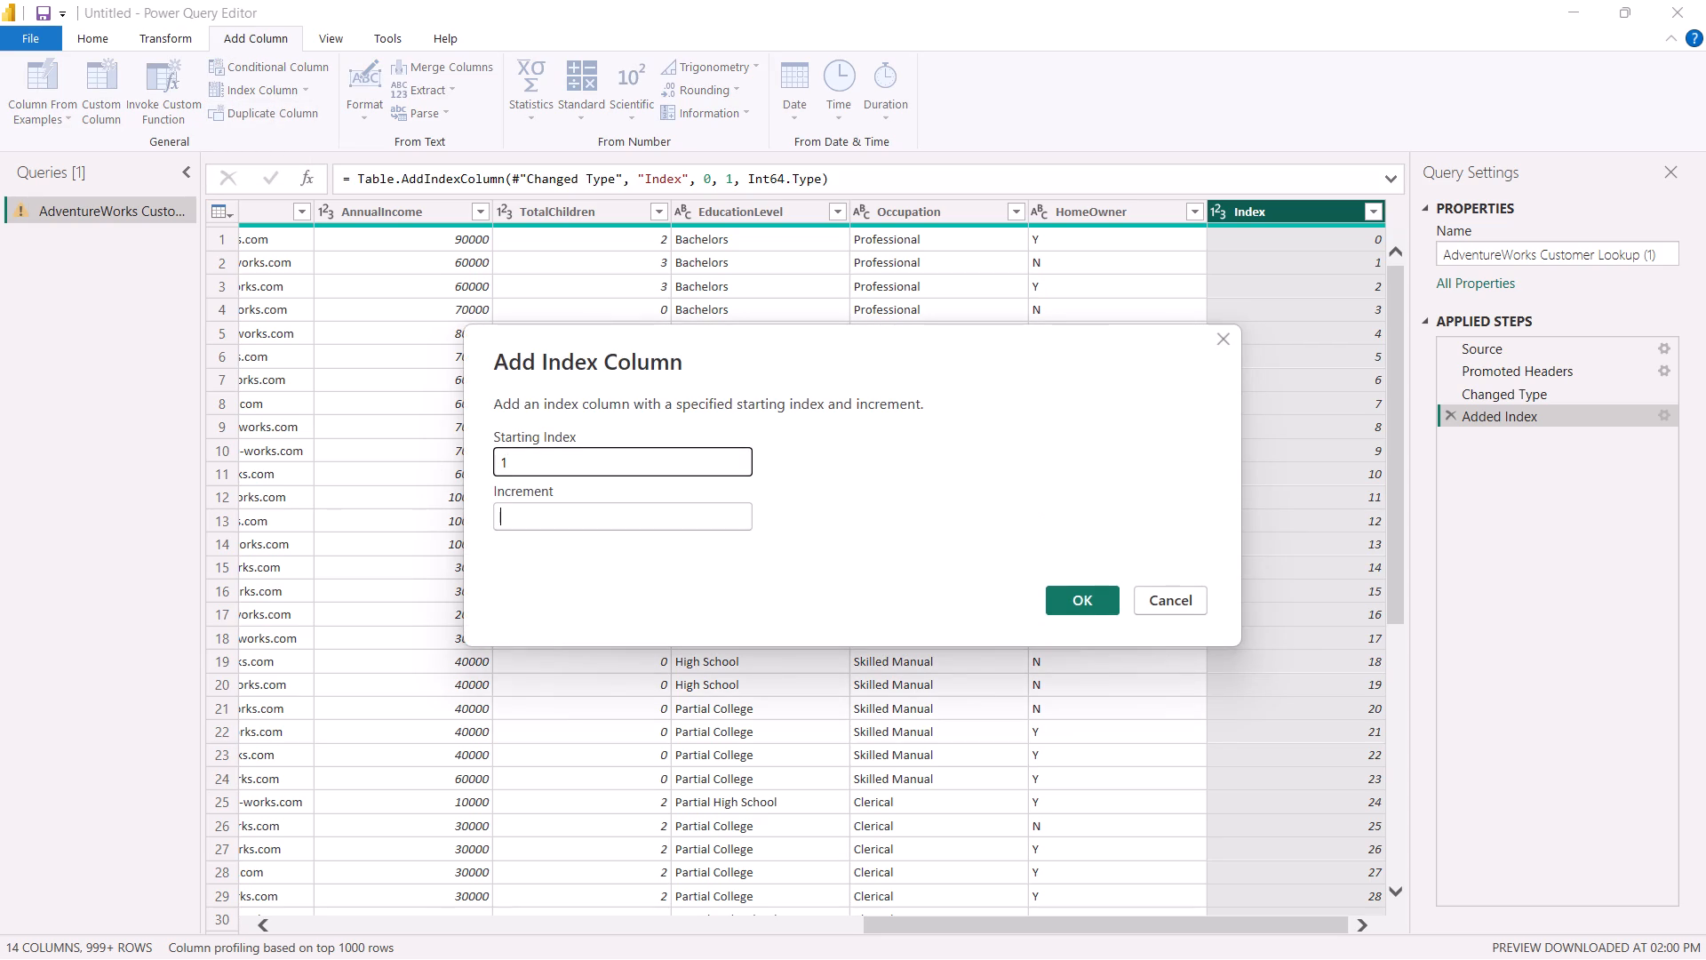
pyautogui.press('1')
pyautogui.press('BackSpace')
pyautogui.press('2')
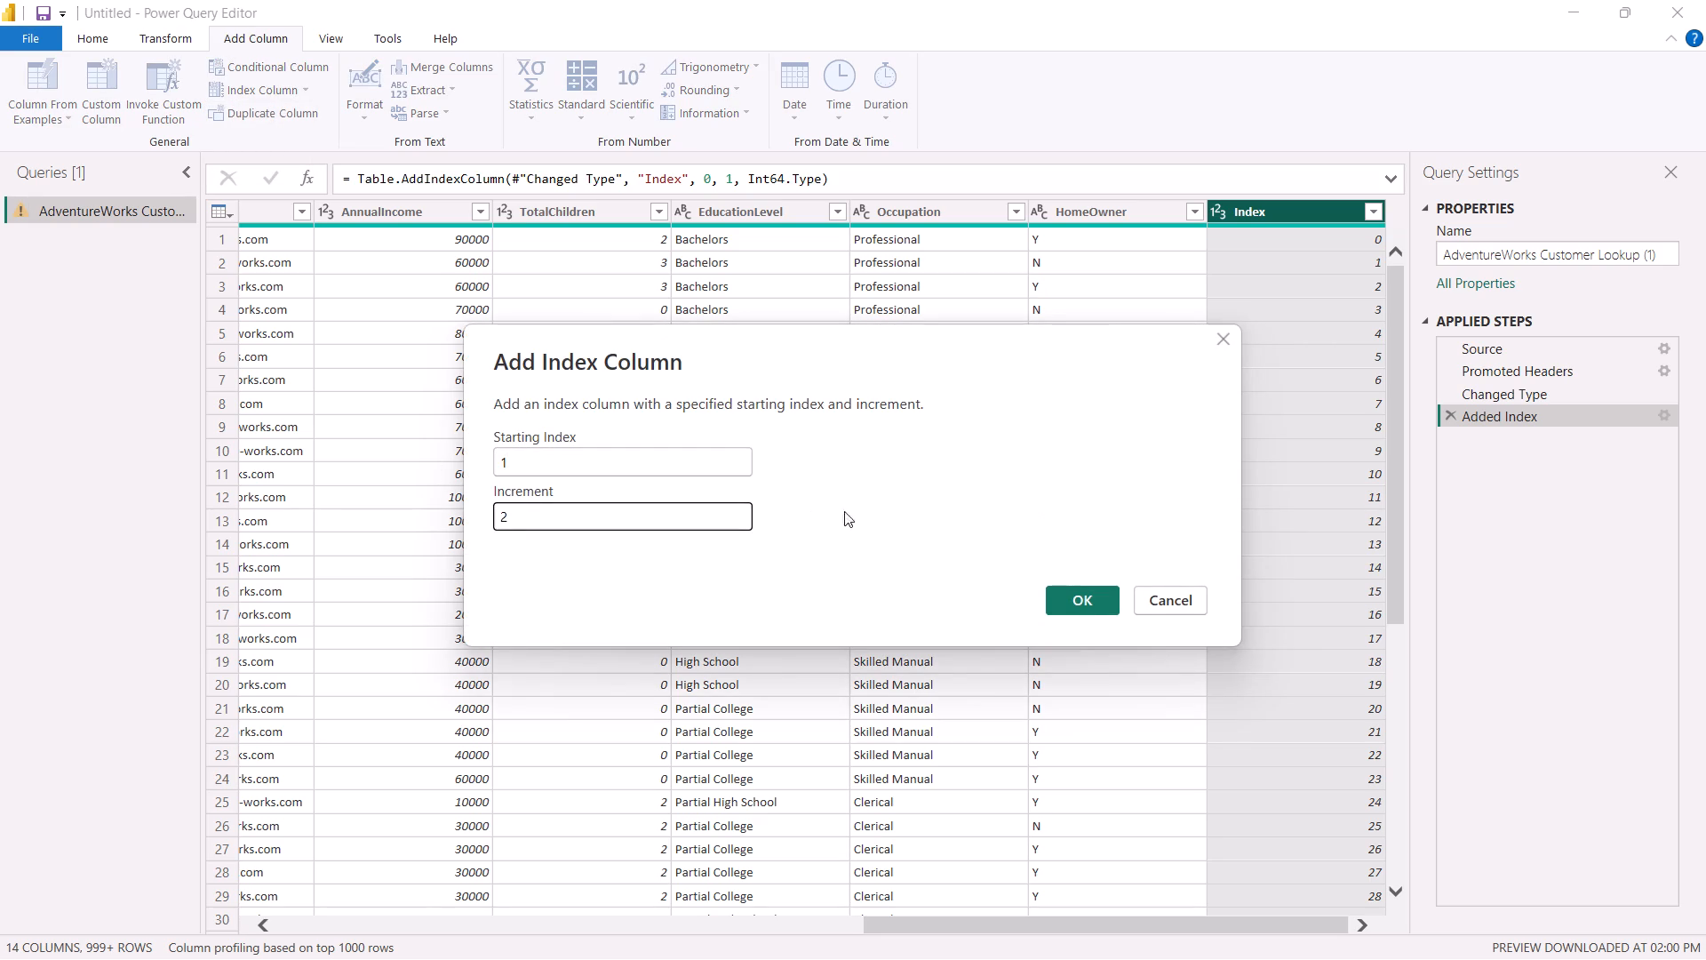
pyautogui.click(1082, 589)
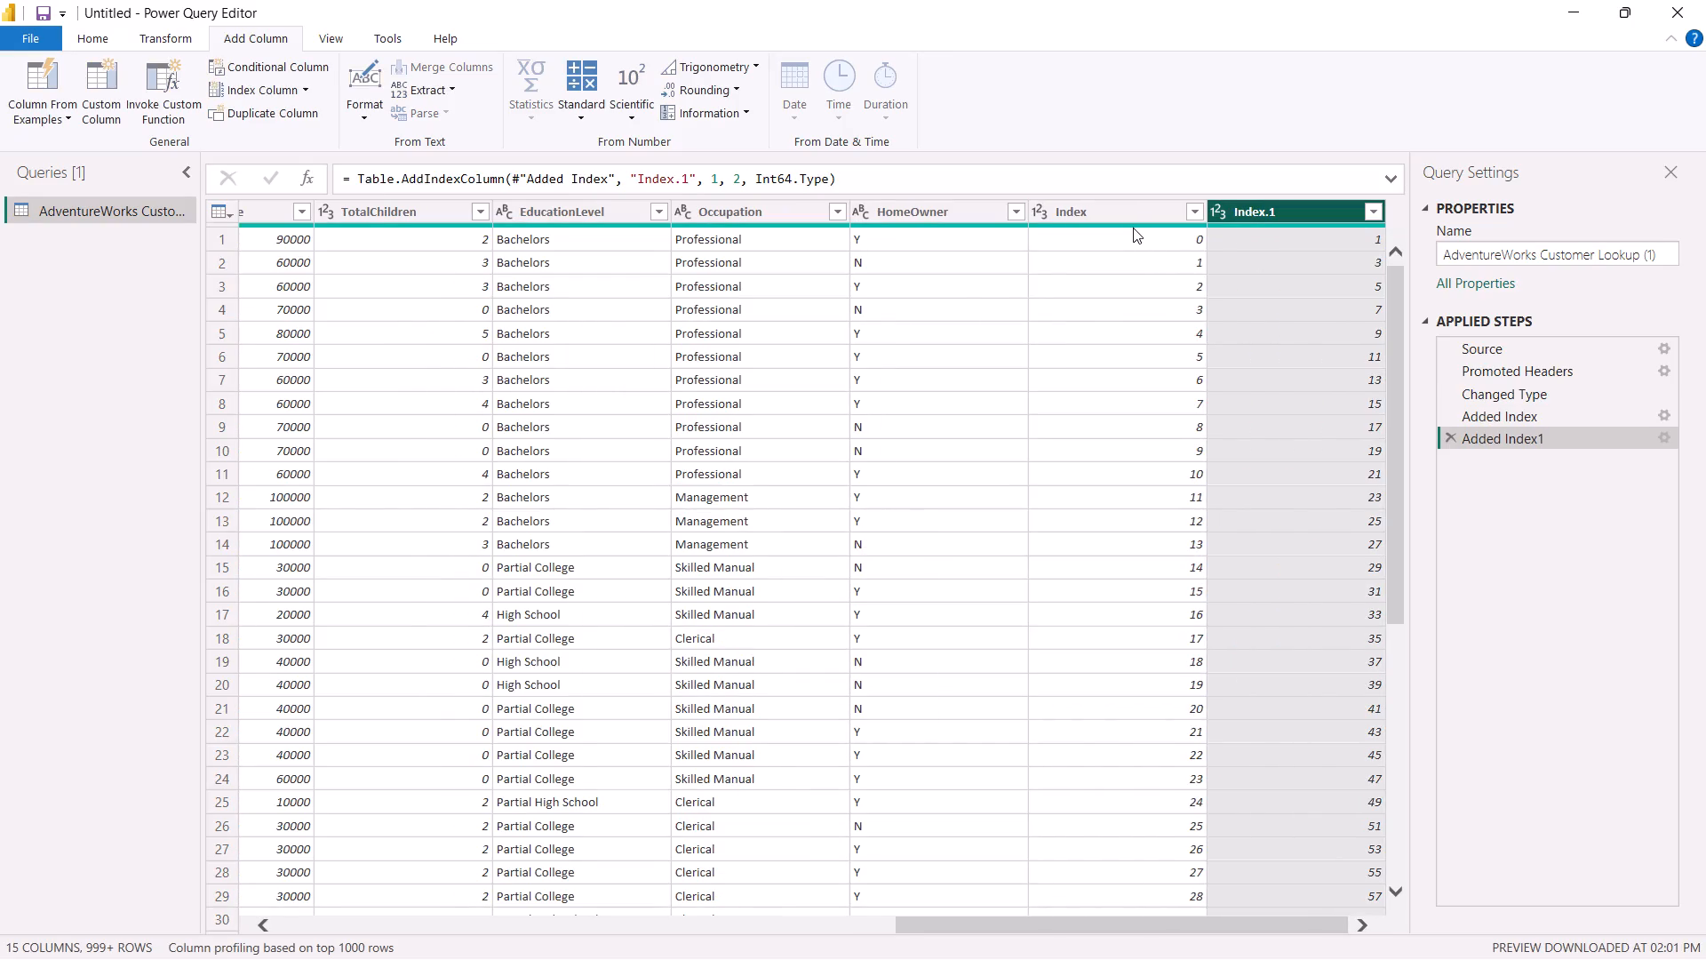
# Select the Added Index entry in the query's applied steps to view the table at that stage.
pyautogui.click(1479, 415)
pyautogui.click(1438, 419)
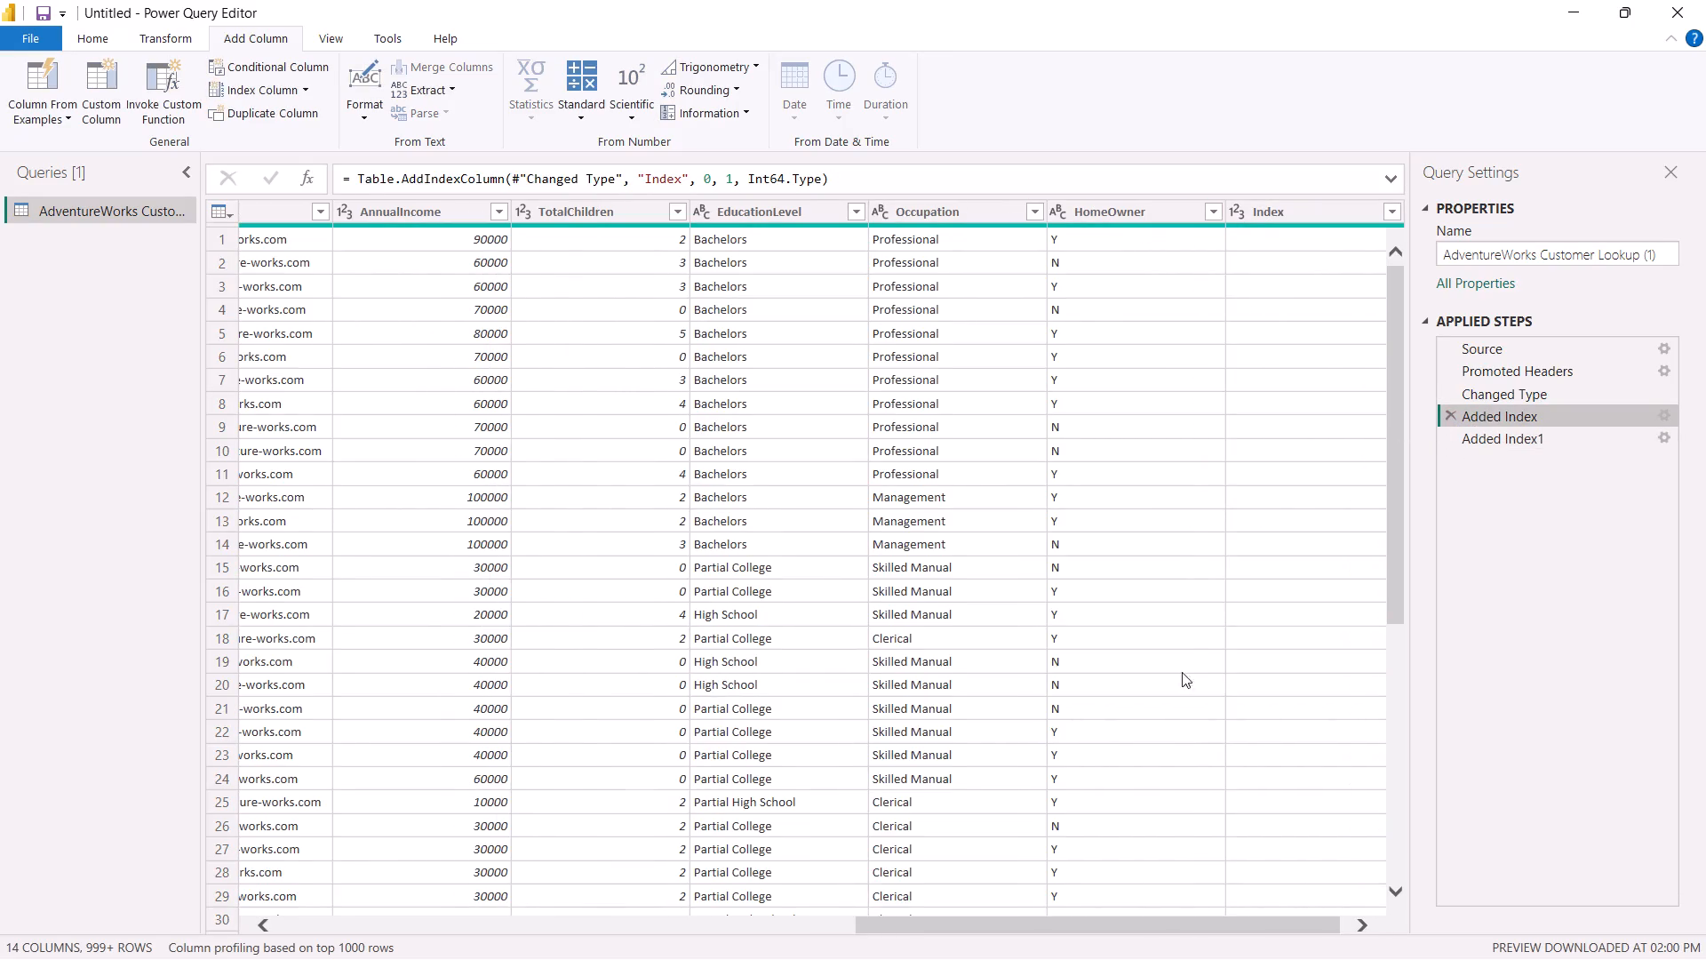
# Delete the Added Index1 and Added Index entries from the customer query's applied steps.
pyautogui.click(1278, 606)
pyautogui.click(1463, 434)
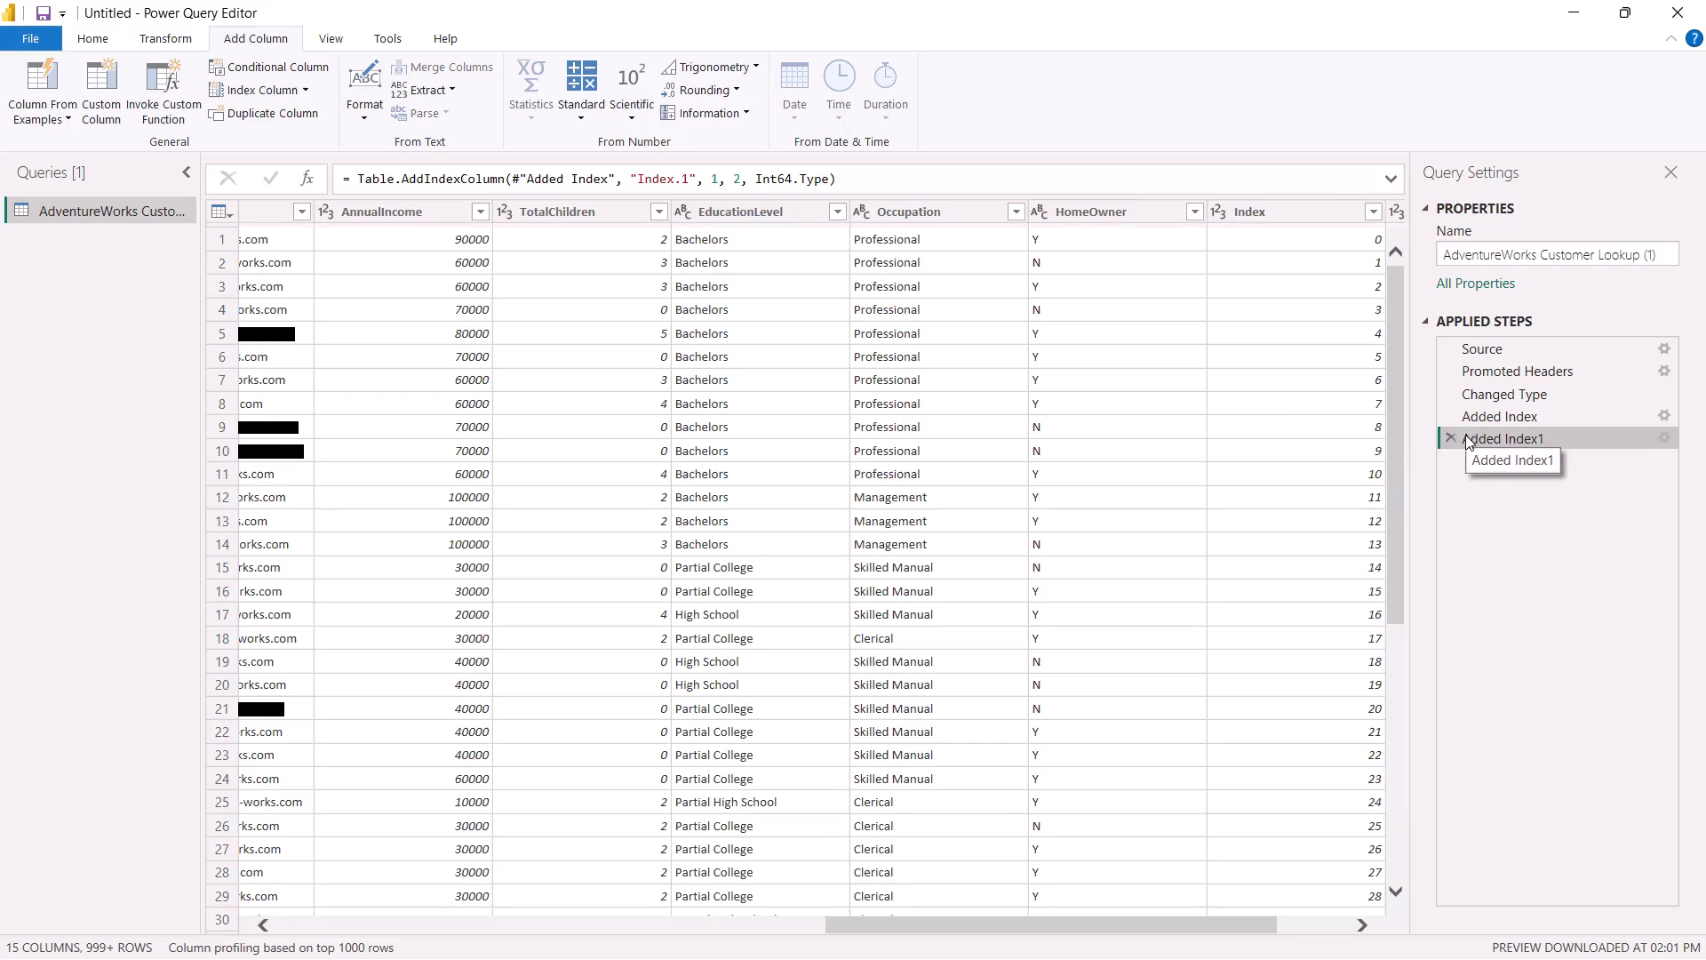
pyautogui.click(1444, 436)
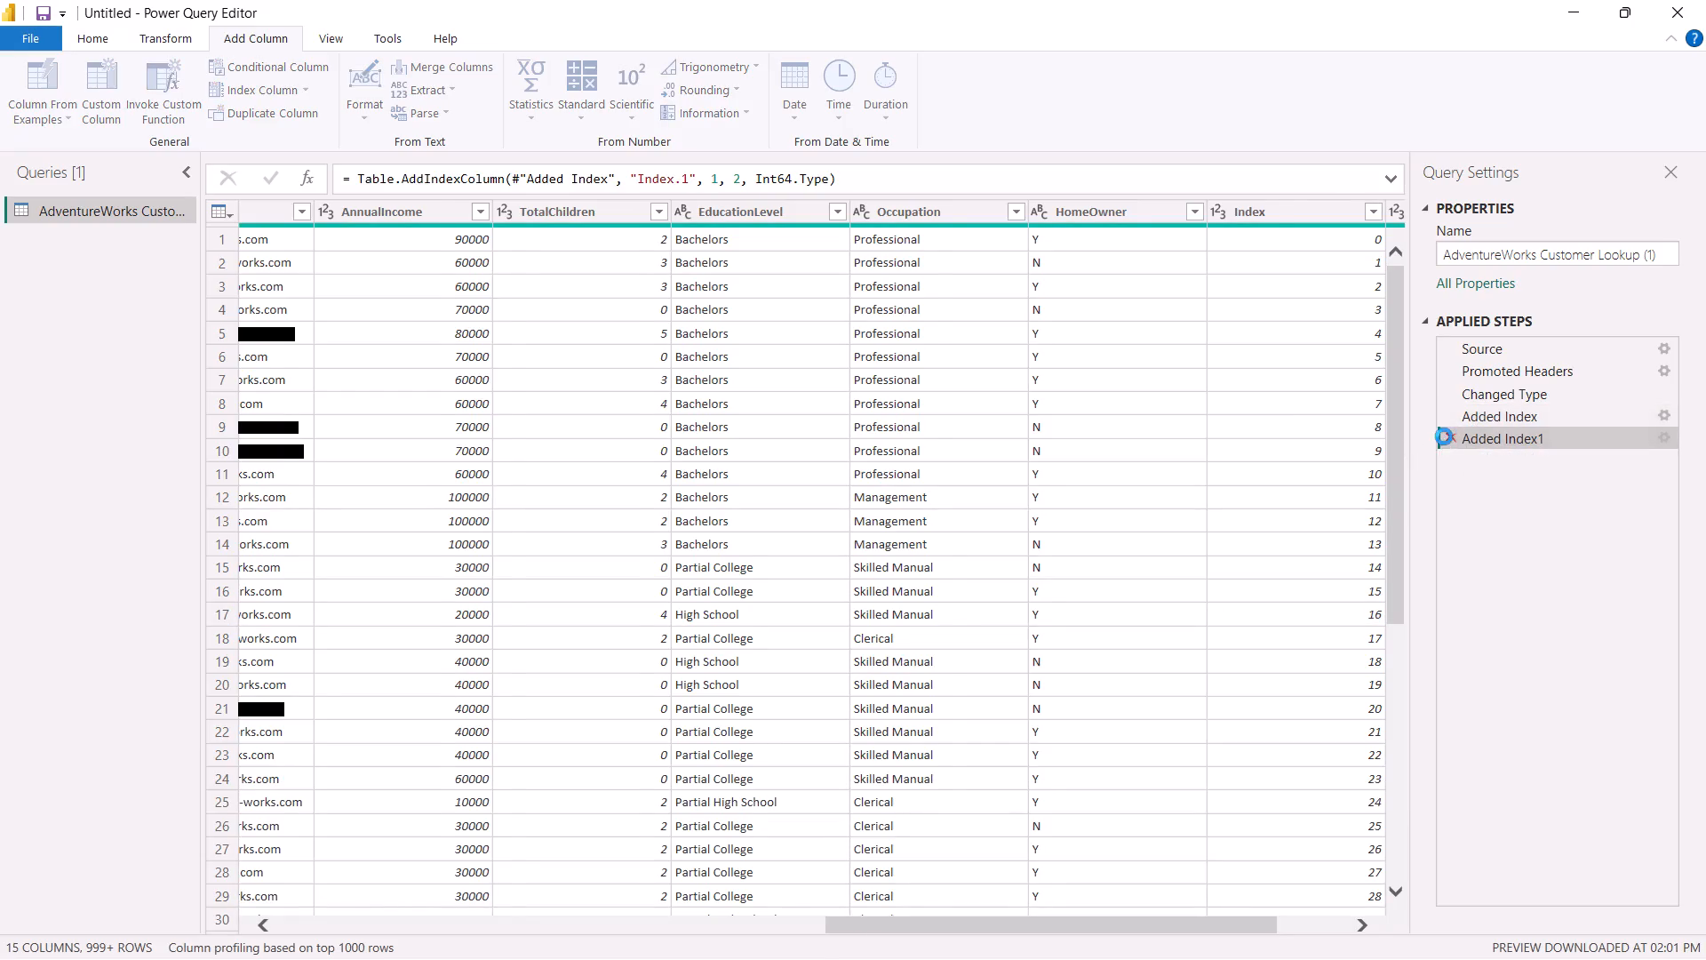
pyautogui.click(1450, 415)
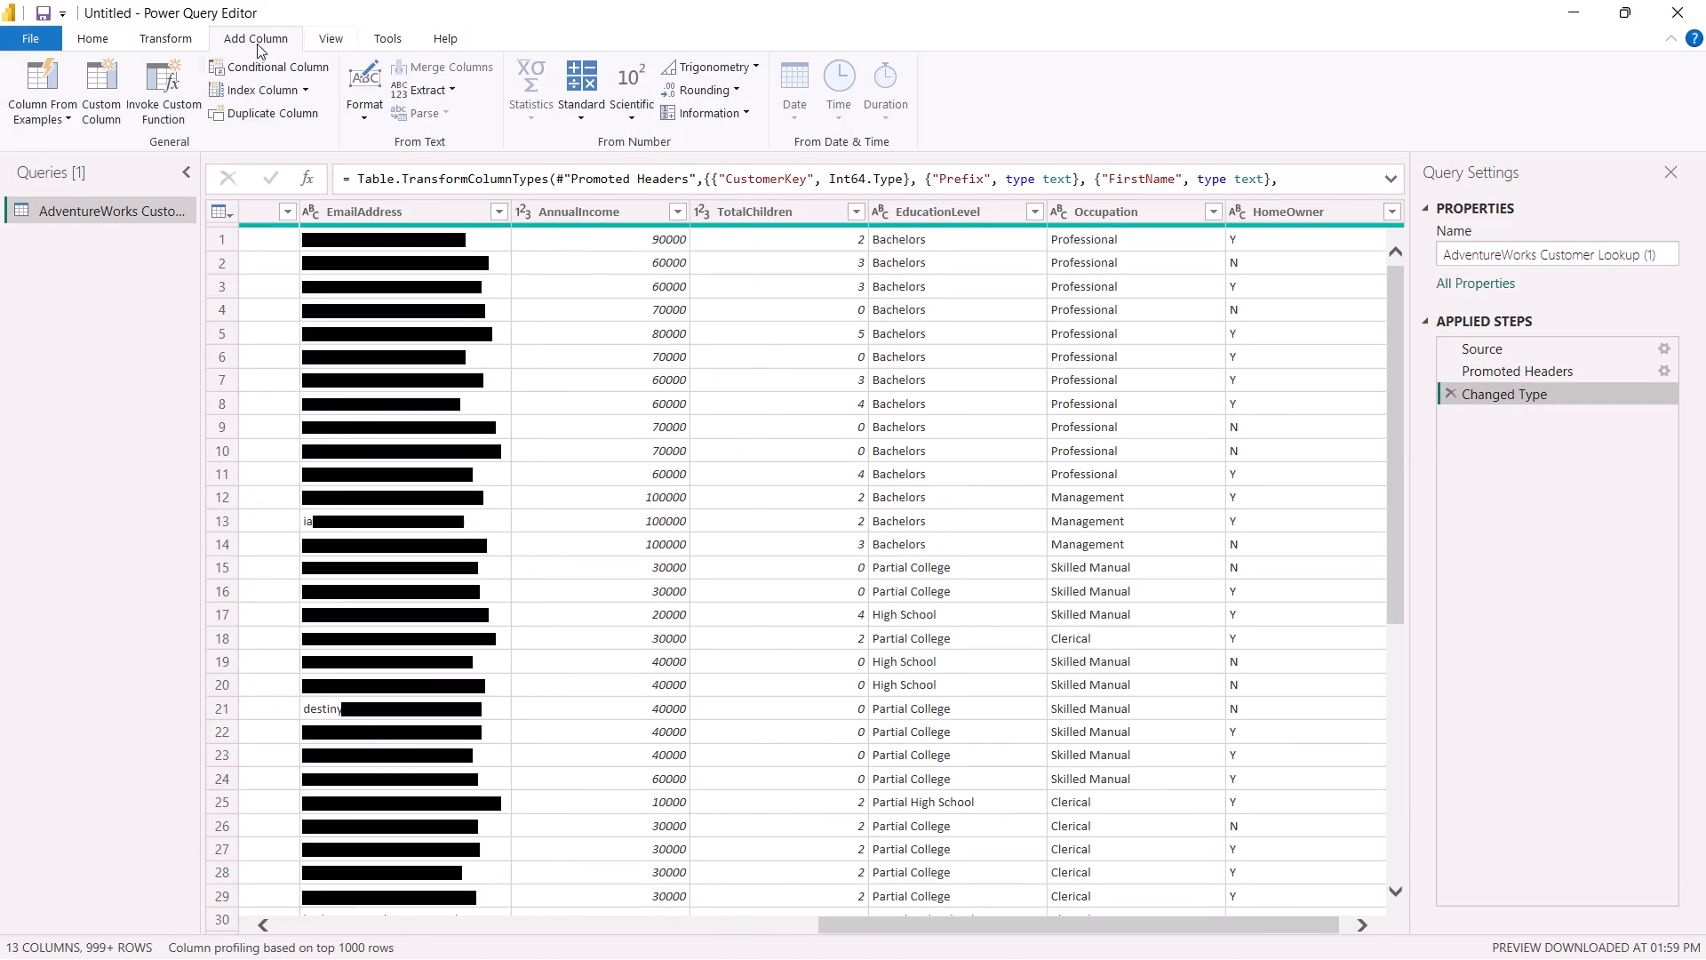
# Add a custom index column to the customer lookup table with starting index 1 and increment 2, and return to the CustomerKey column.
pyautogui.click(306, 92)
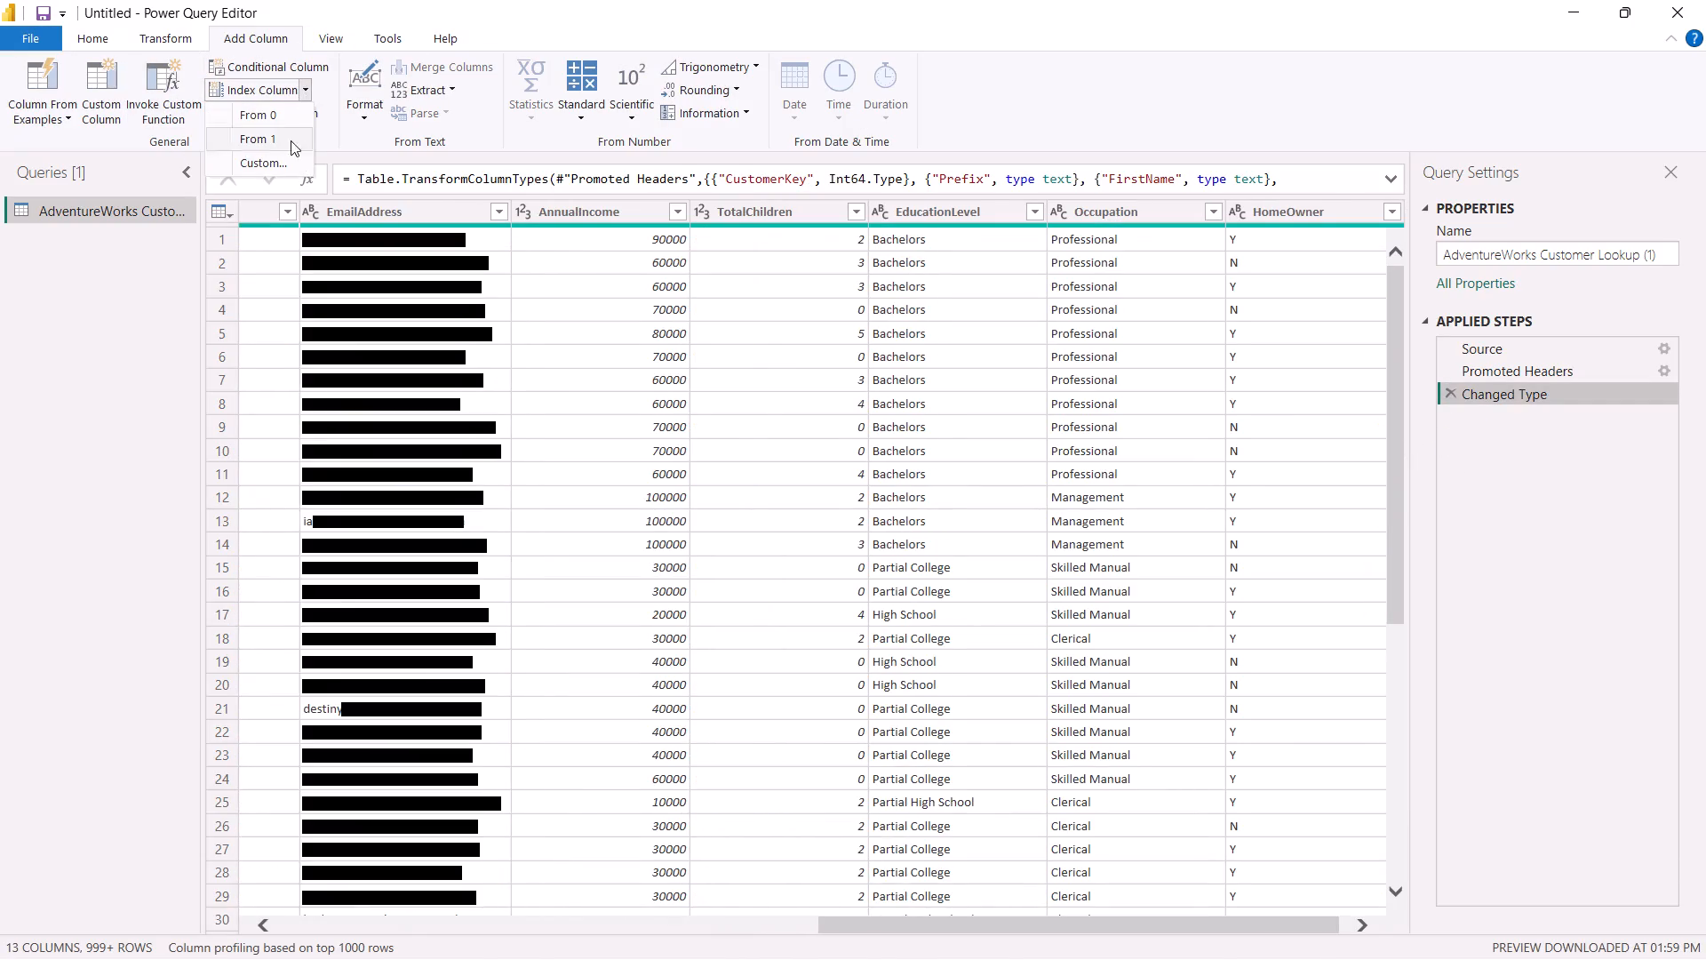
pyautogui.click(260, 159)
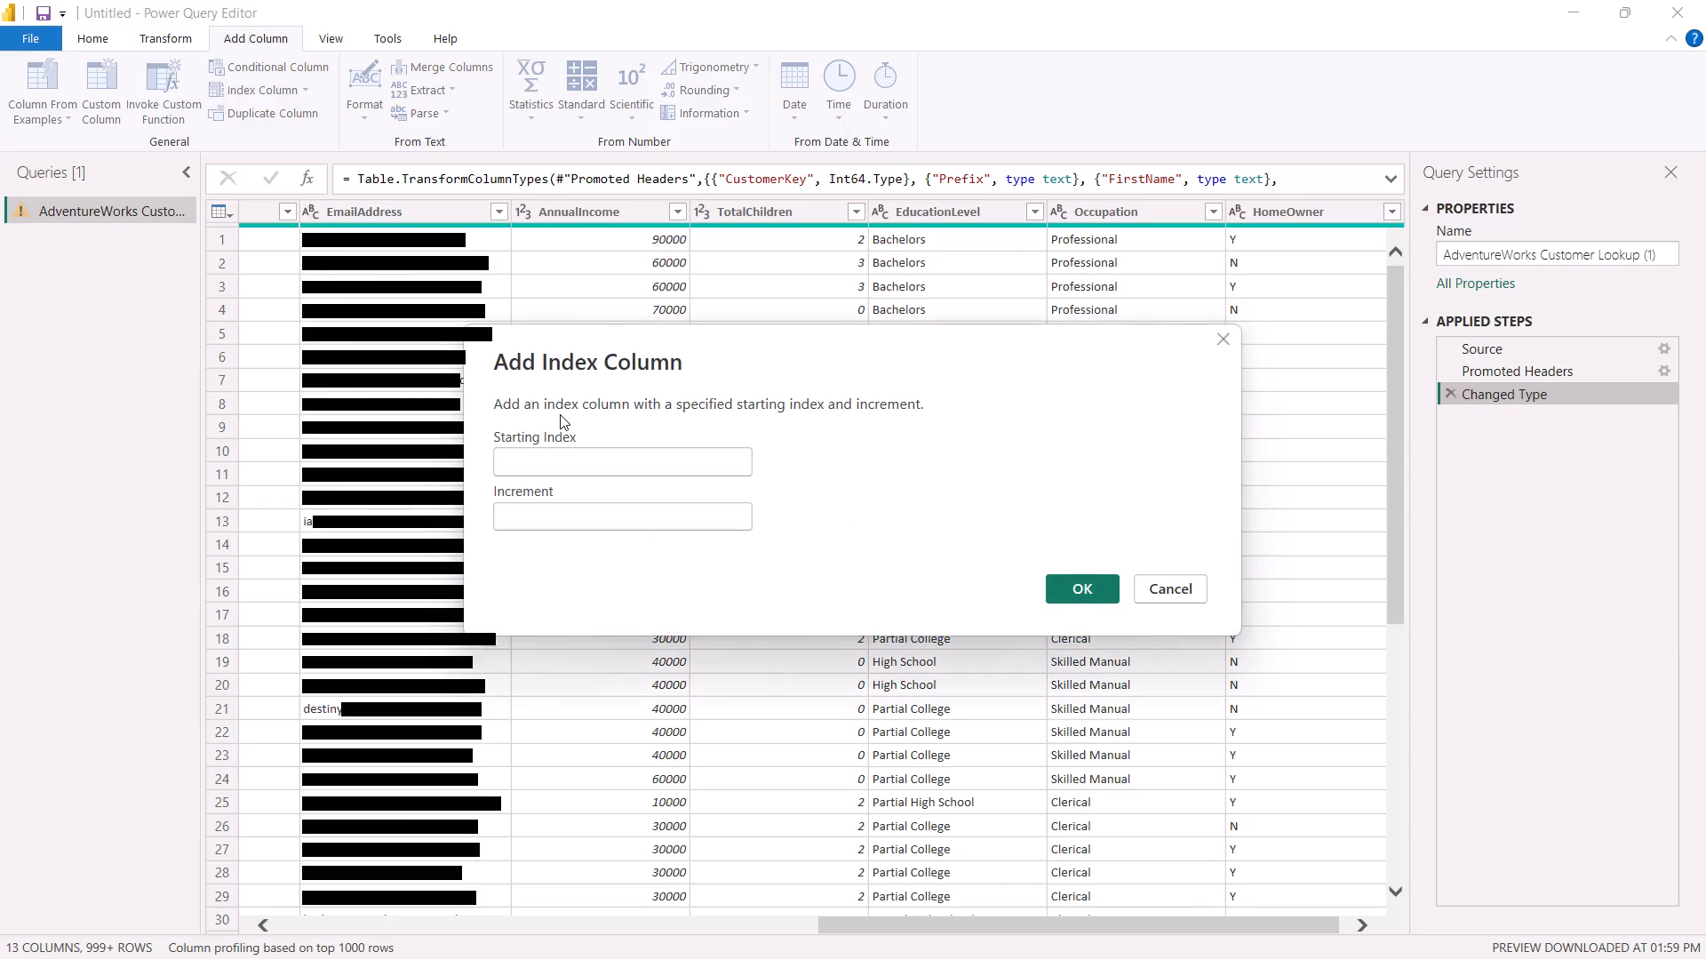
pyautogui.press('1')
pyautogui.click(578, 513)
pyautogui.press('2')
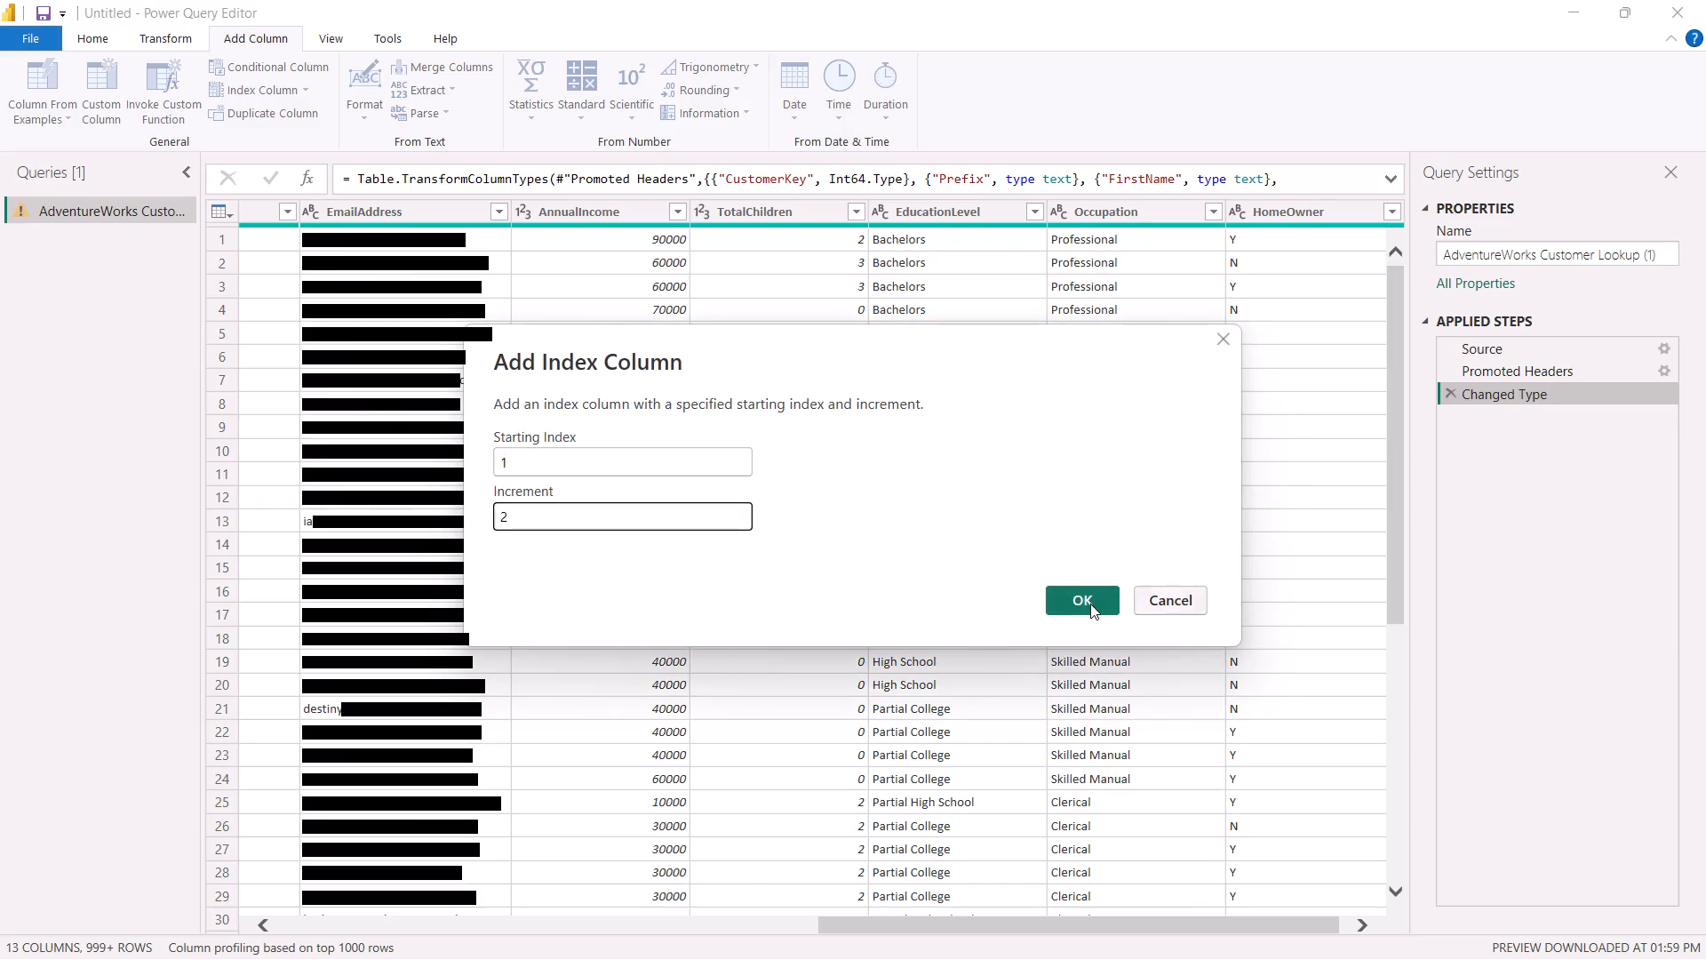
pyautogui.click(1088, 599)
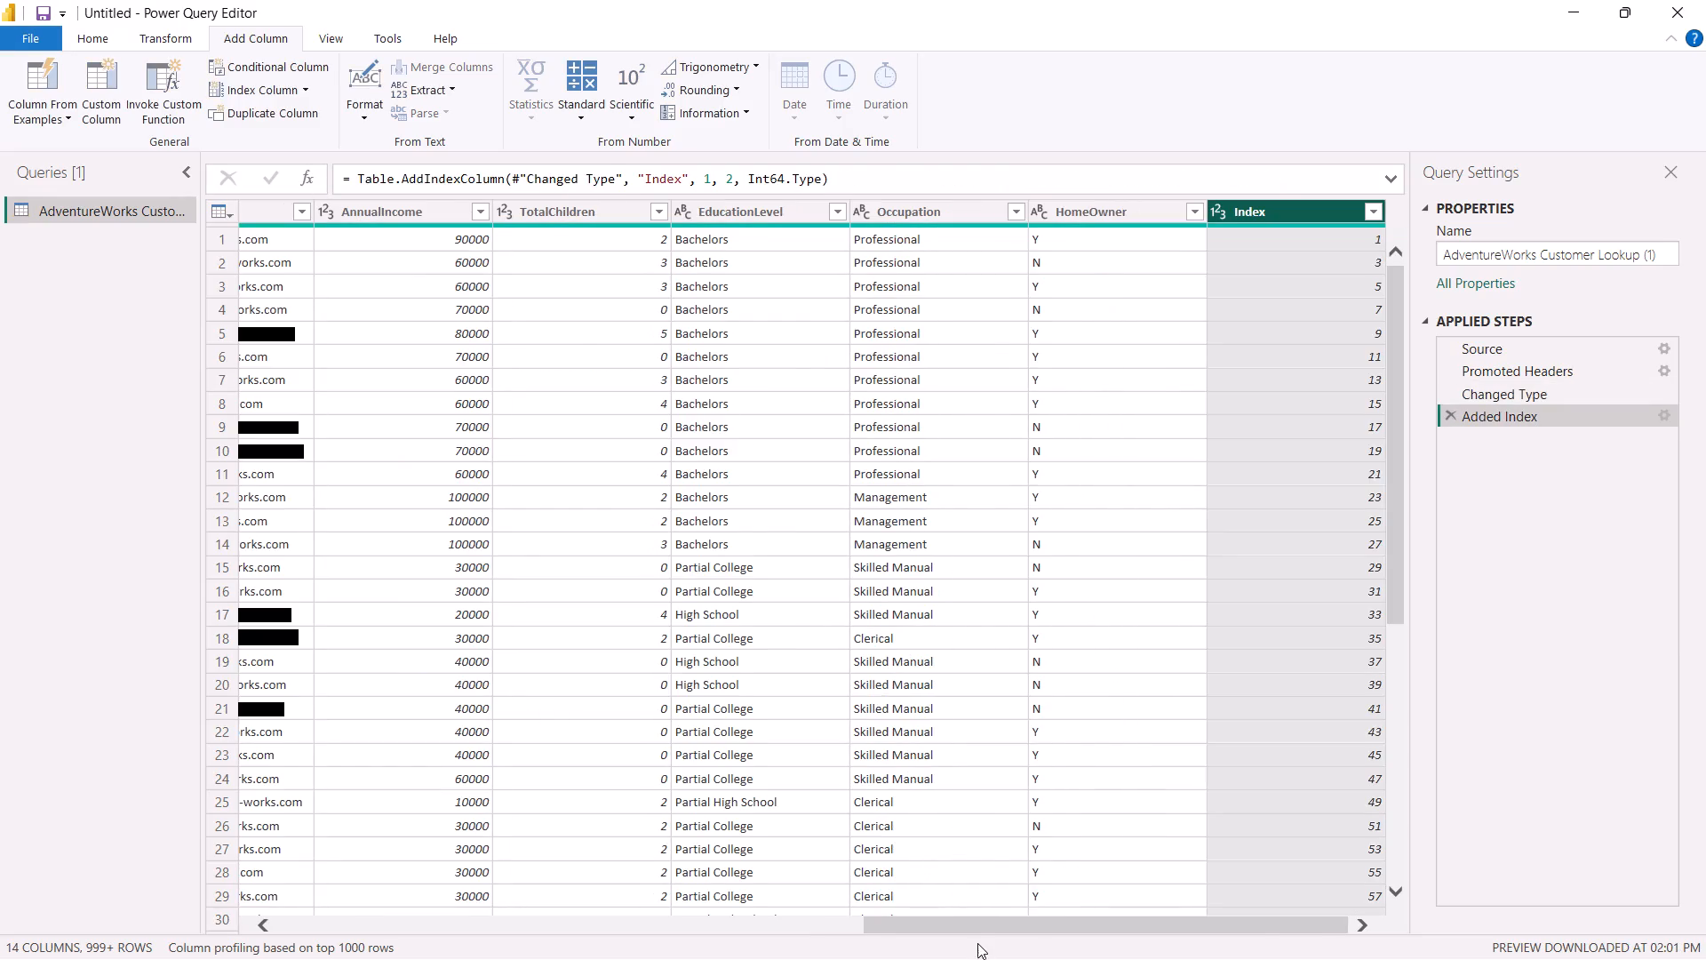
pyautogui.moveTo(955, 925); pyautogui.dragTo(925, 925)
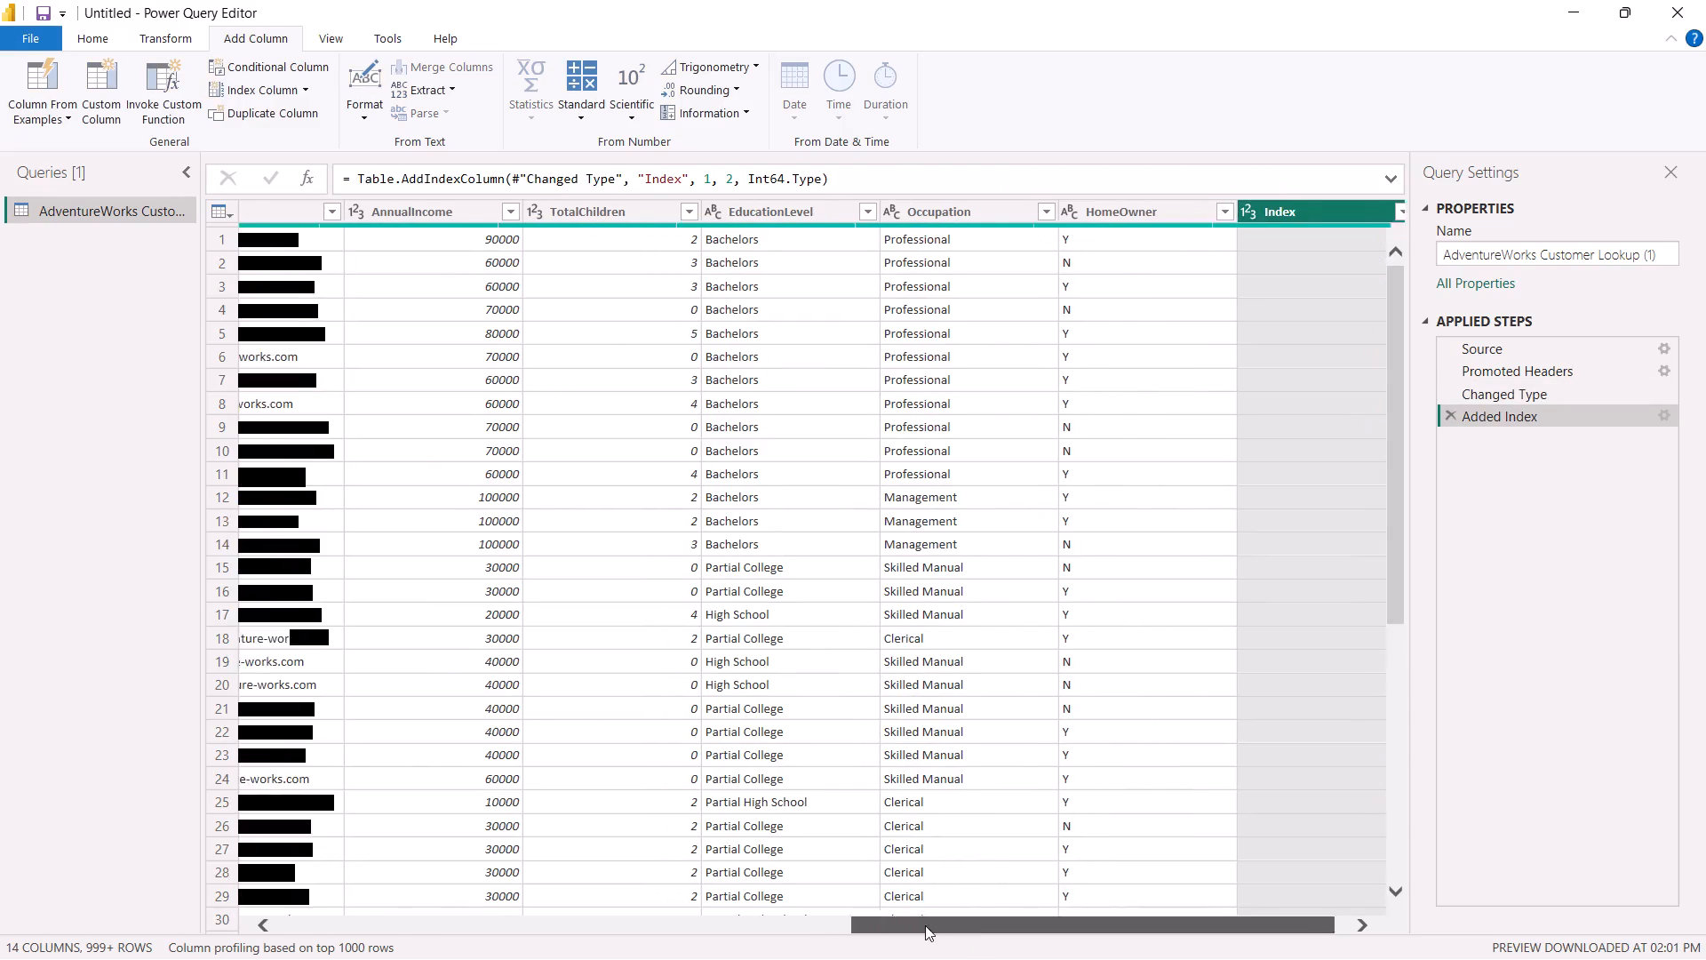
pyautogui.moveTo(925, 925); pyautogui.dragTo(107, 948)
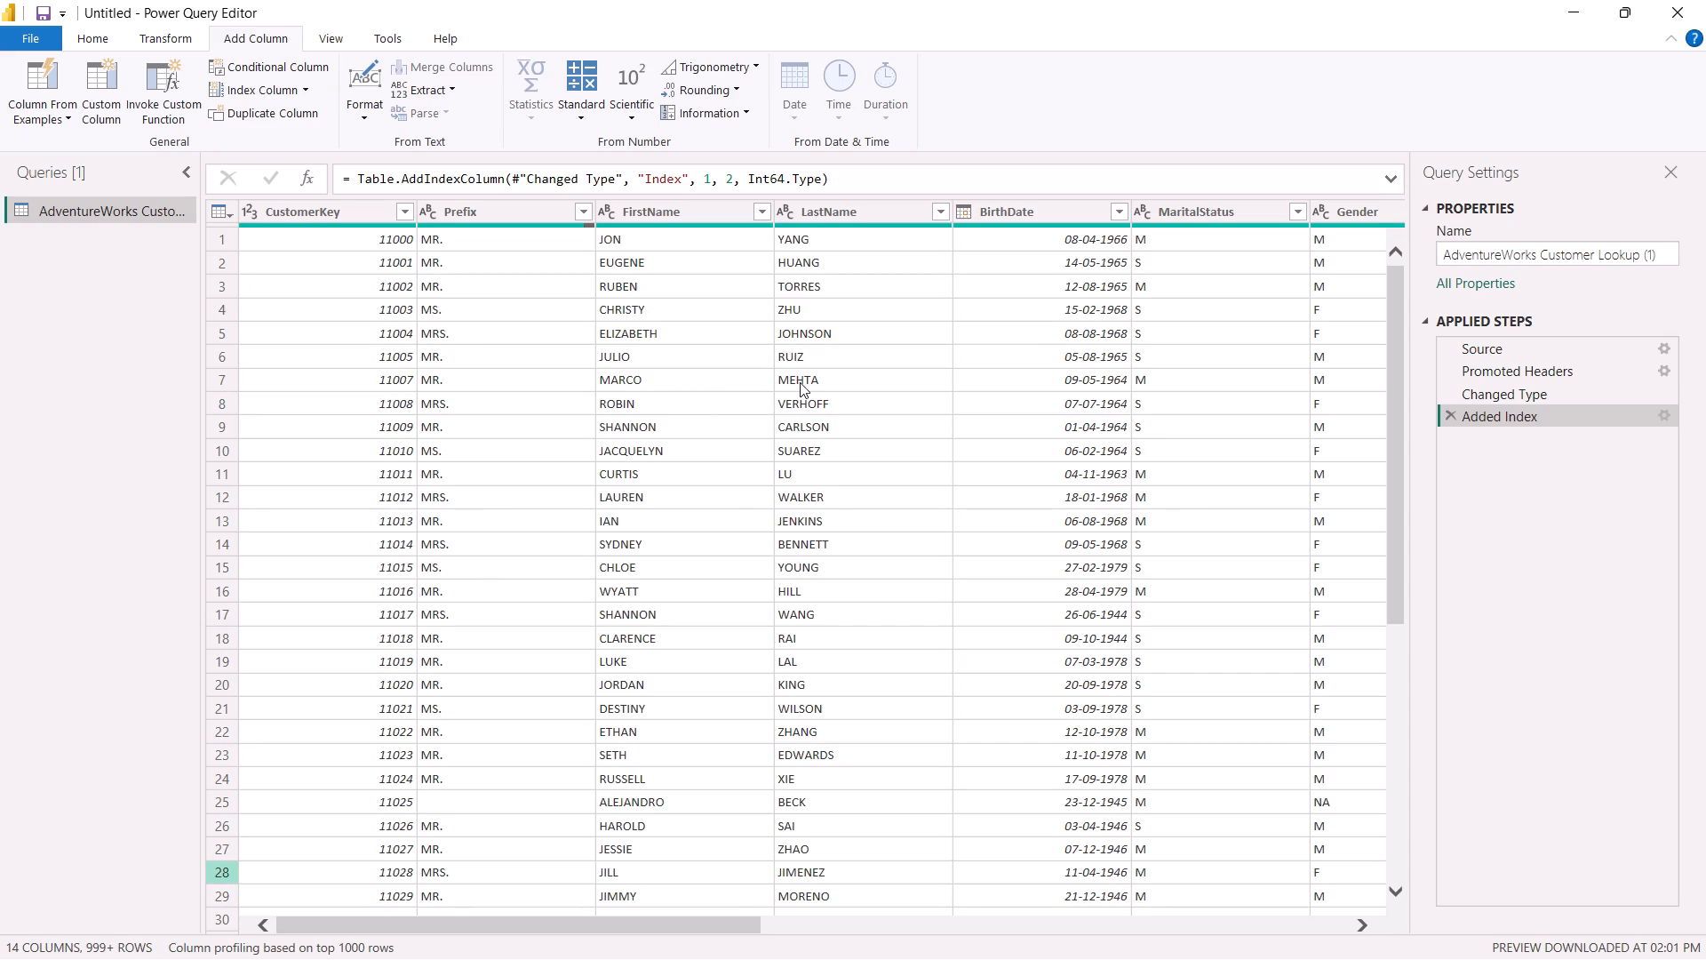
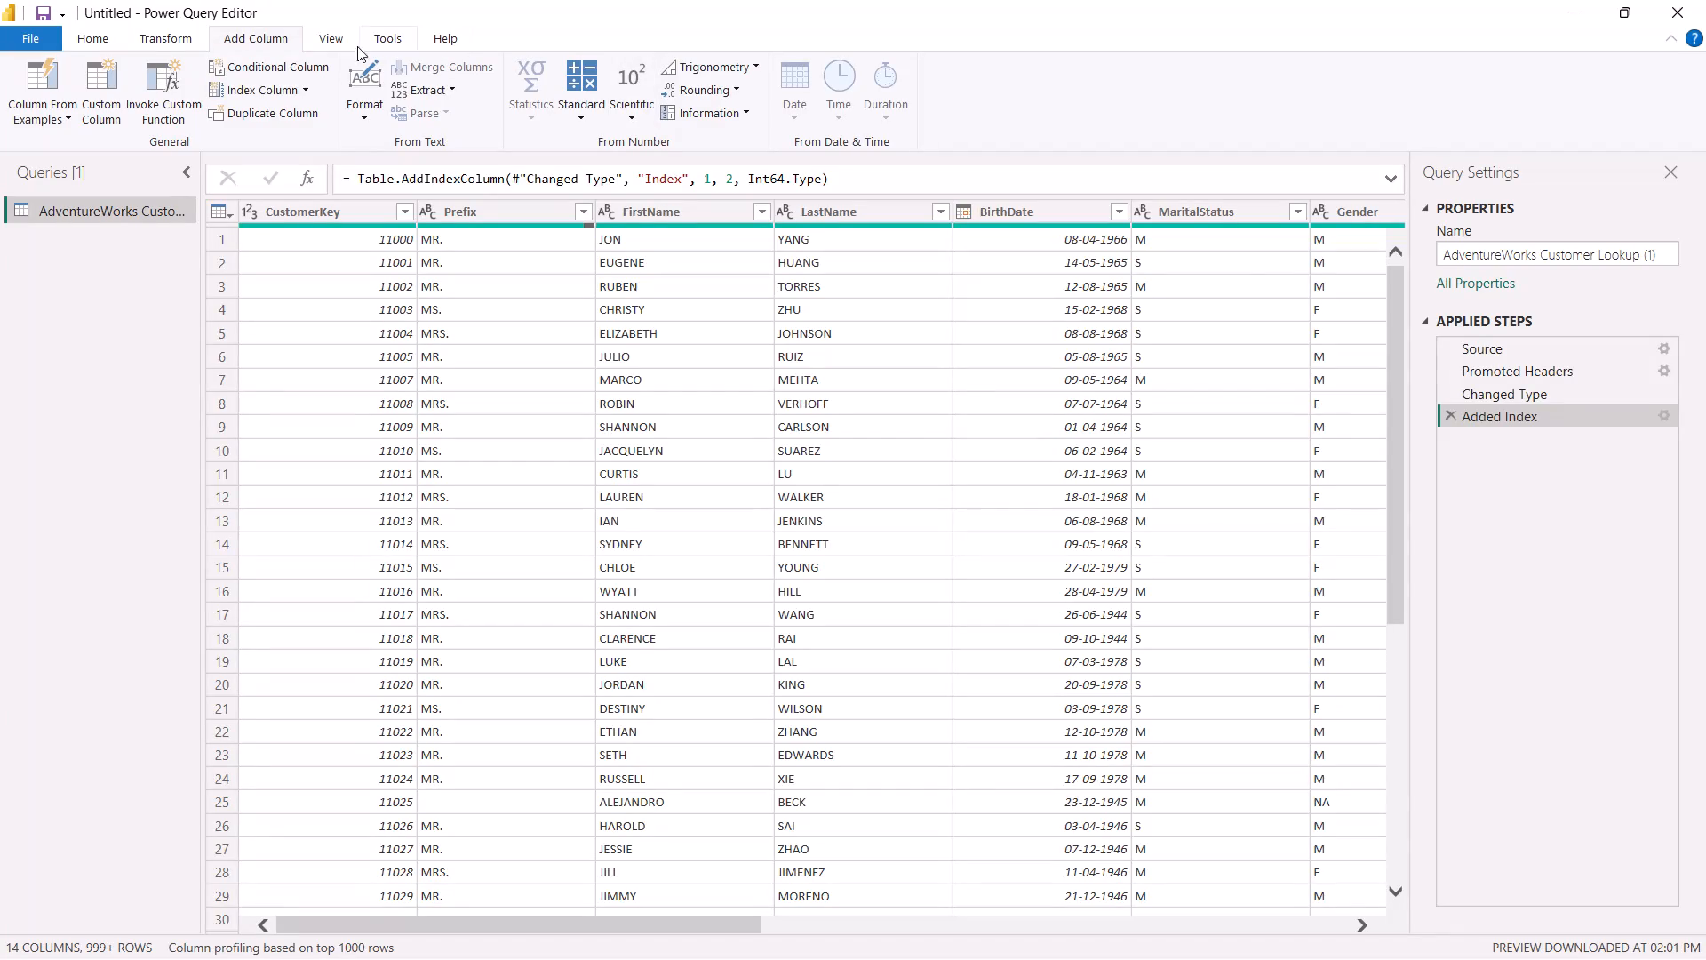
# Start a conditional column on the customer lookup table and name the new column Rent.
pyautogui.click(294, 60)
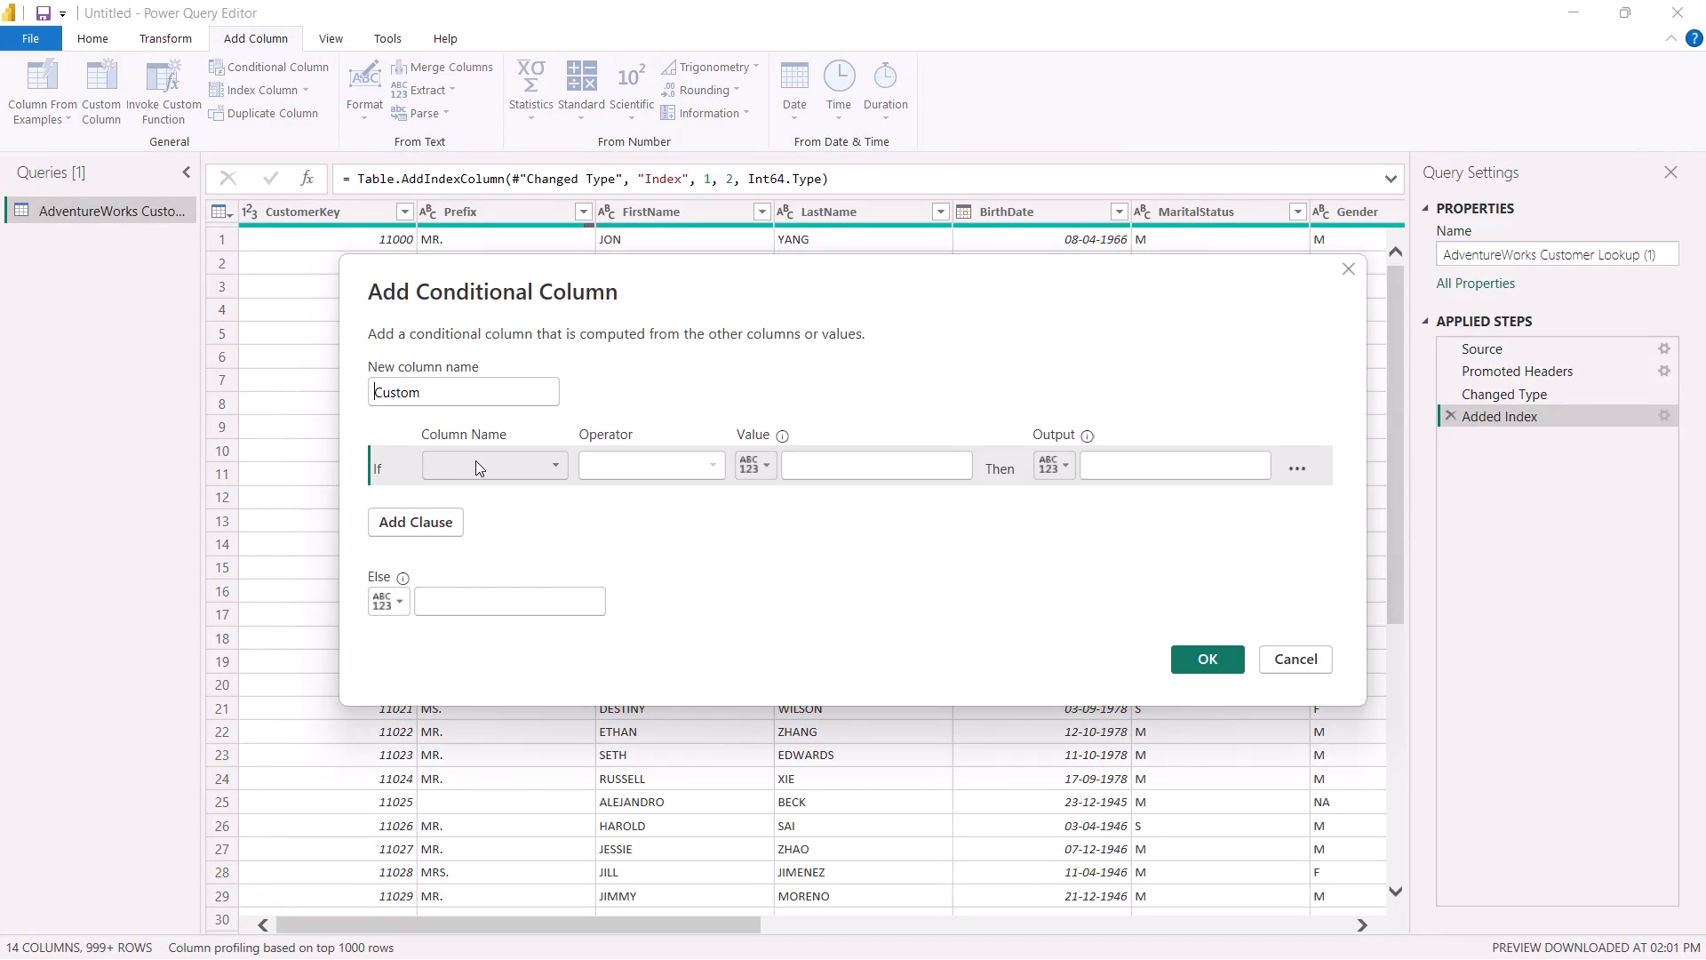
pyautogui.click(466, 443)
pyautogui.click(487, 468)
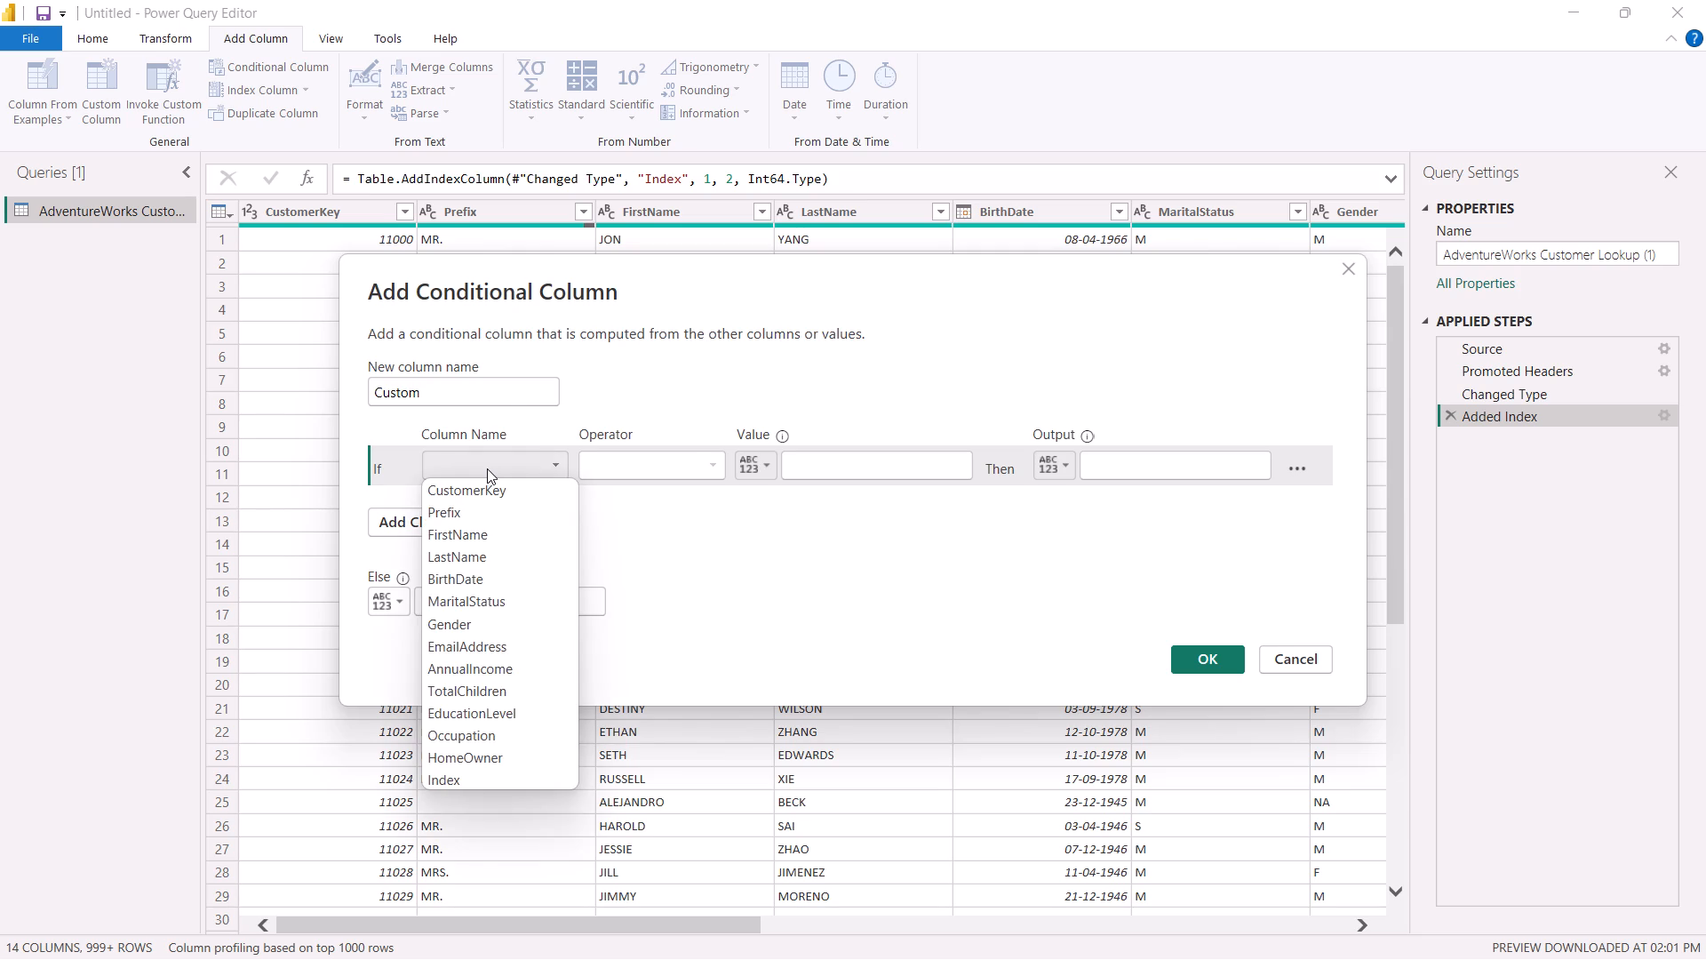
pyautogui.click(528, 416)
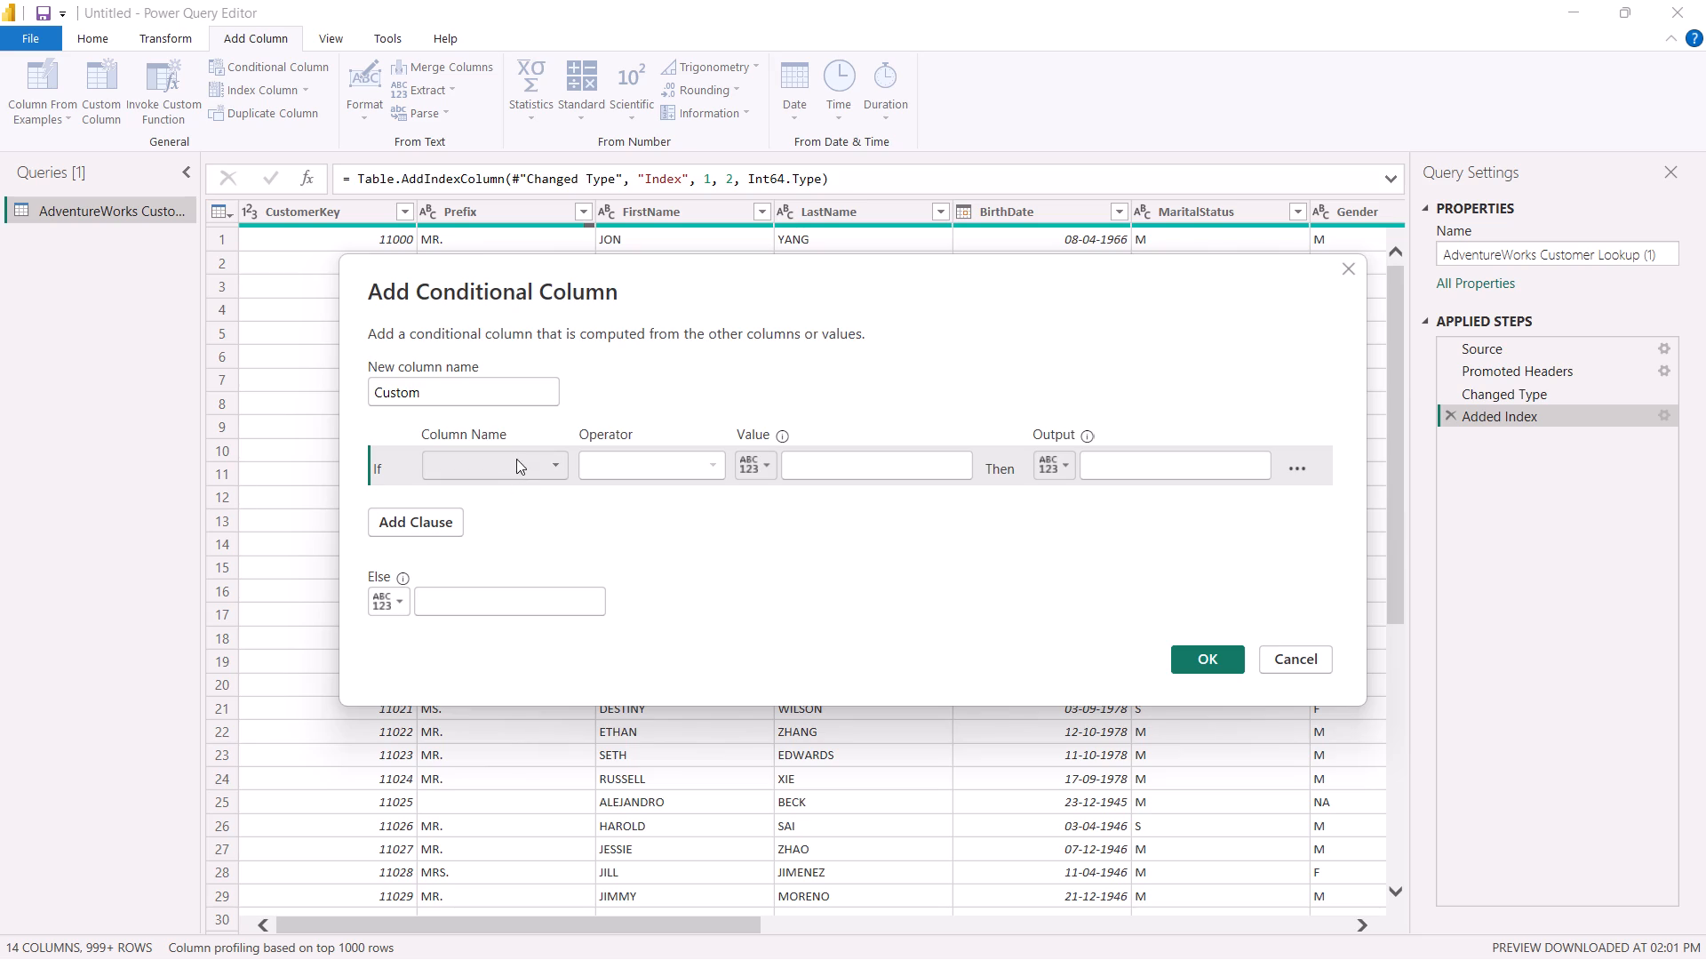
pyautogui.moveTo(510, 391); pyautogui.dragTo(334, 397)
pyautogui.press('BackSpace')
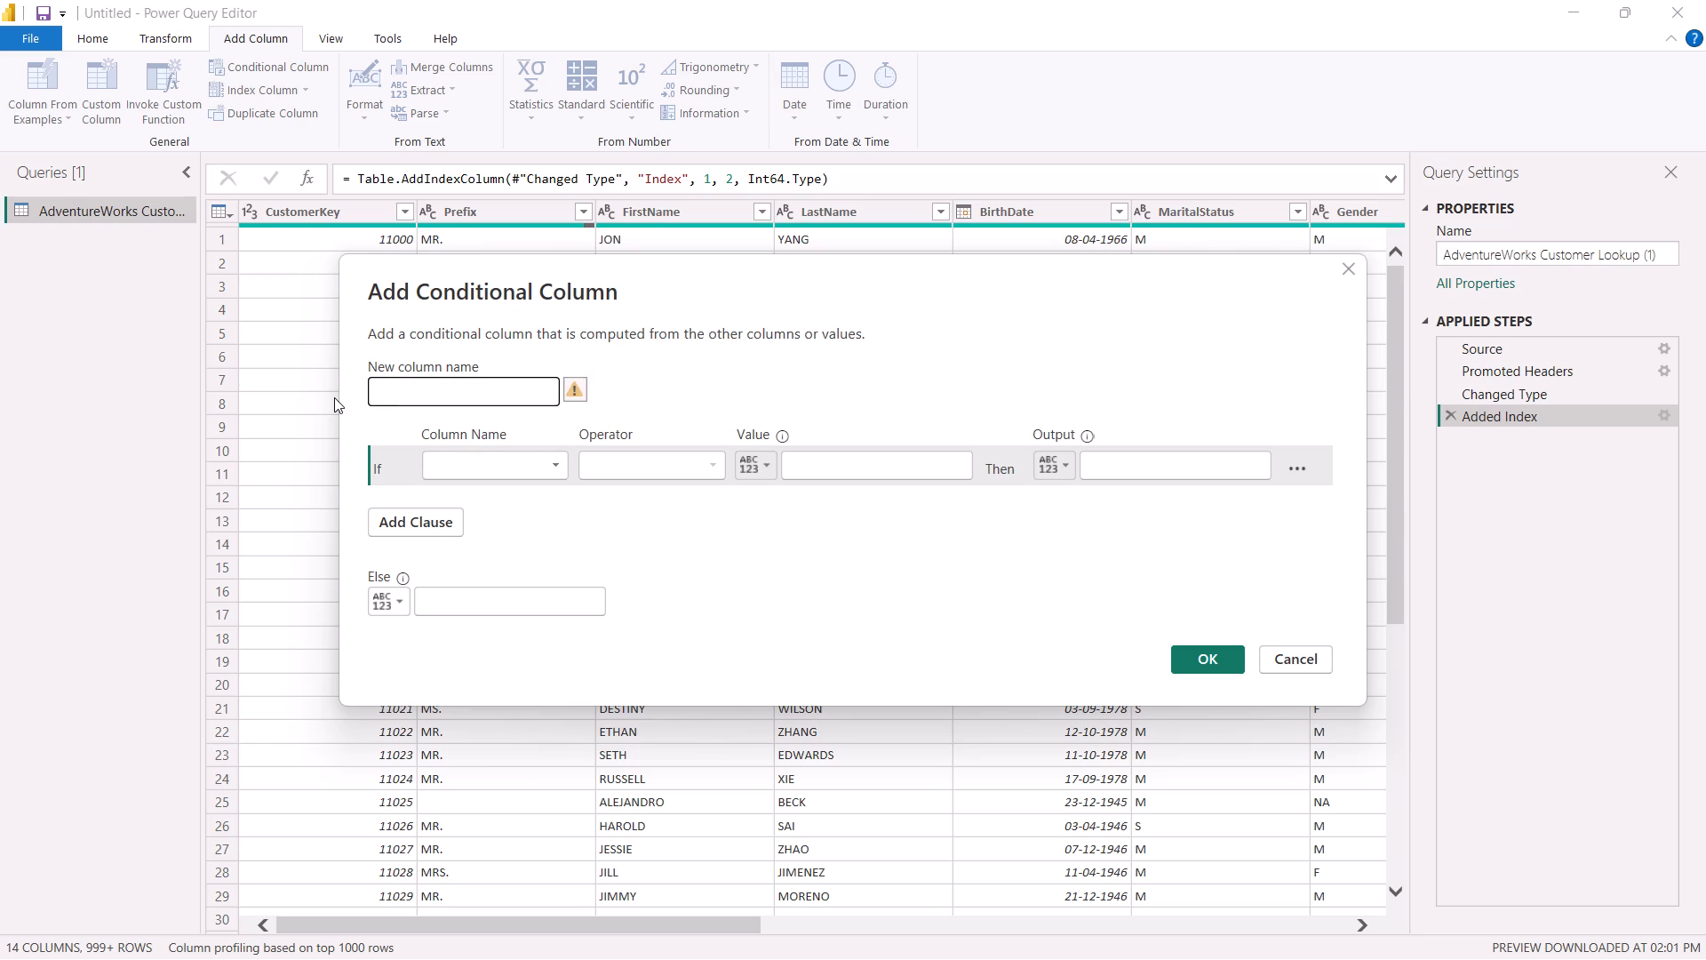
pyautogui.write('Rent')
# Define the Rent column's if-clause so that it tests whether HomeOwner equals Y.
pyautogui.click(538, 462)
pyautogui.hscroll(1, 461, 582)
pyautogui.scroll(-1, 461, 582)
pyautogui.scroll(1, 461, 582)
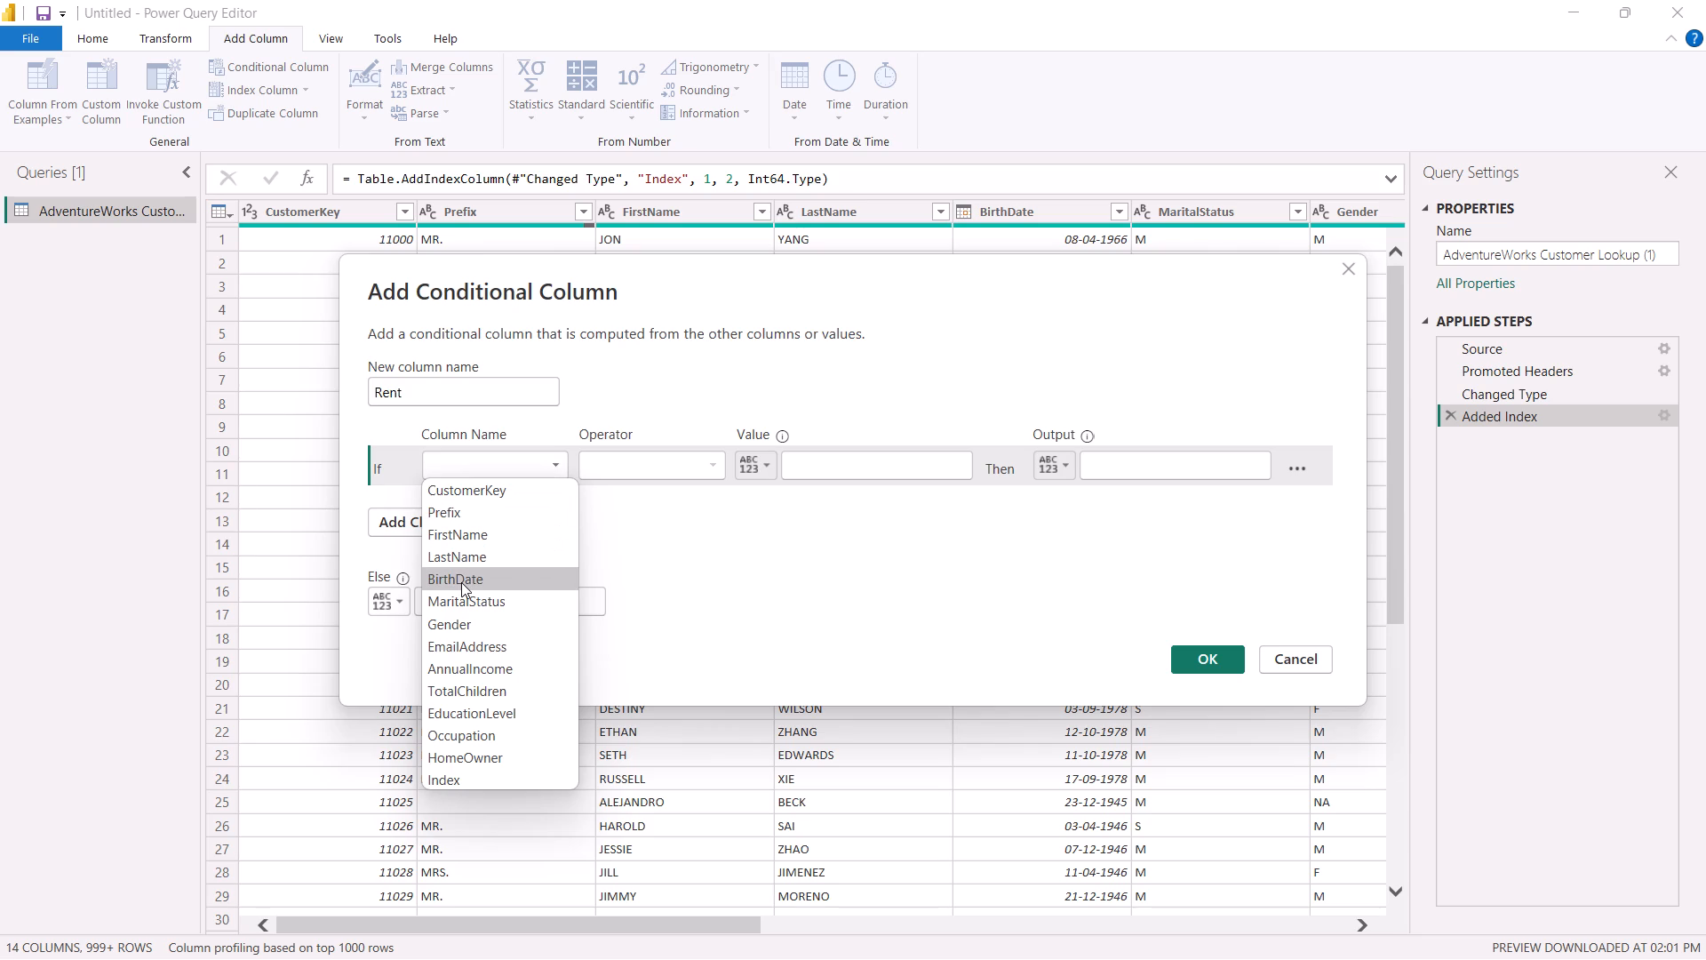
pyautogui.scroll(1, 461, 582)
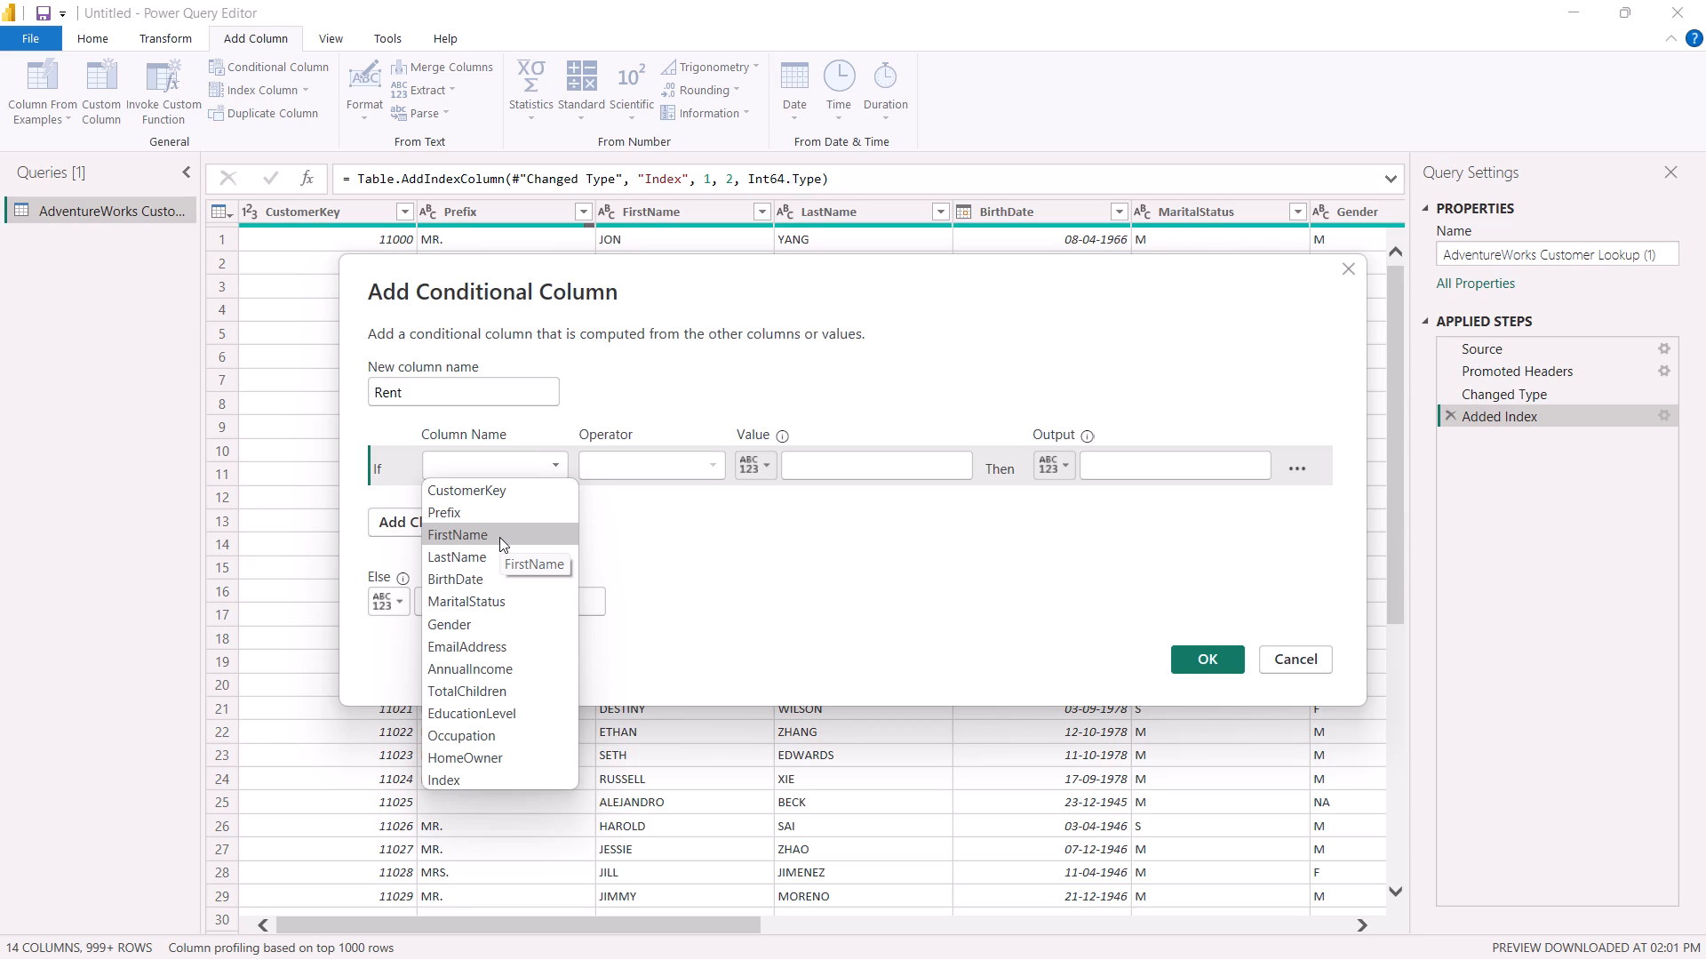
pyautogui.click(500, 752)
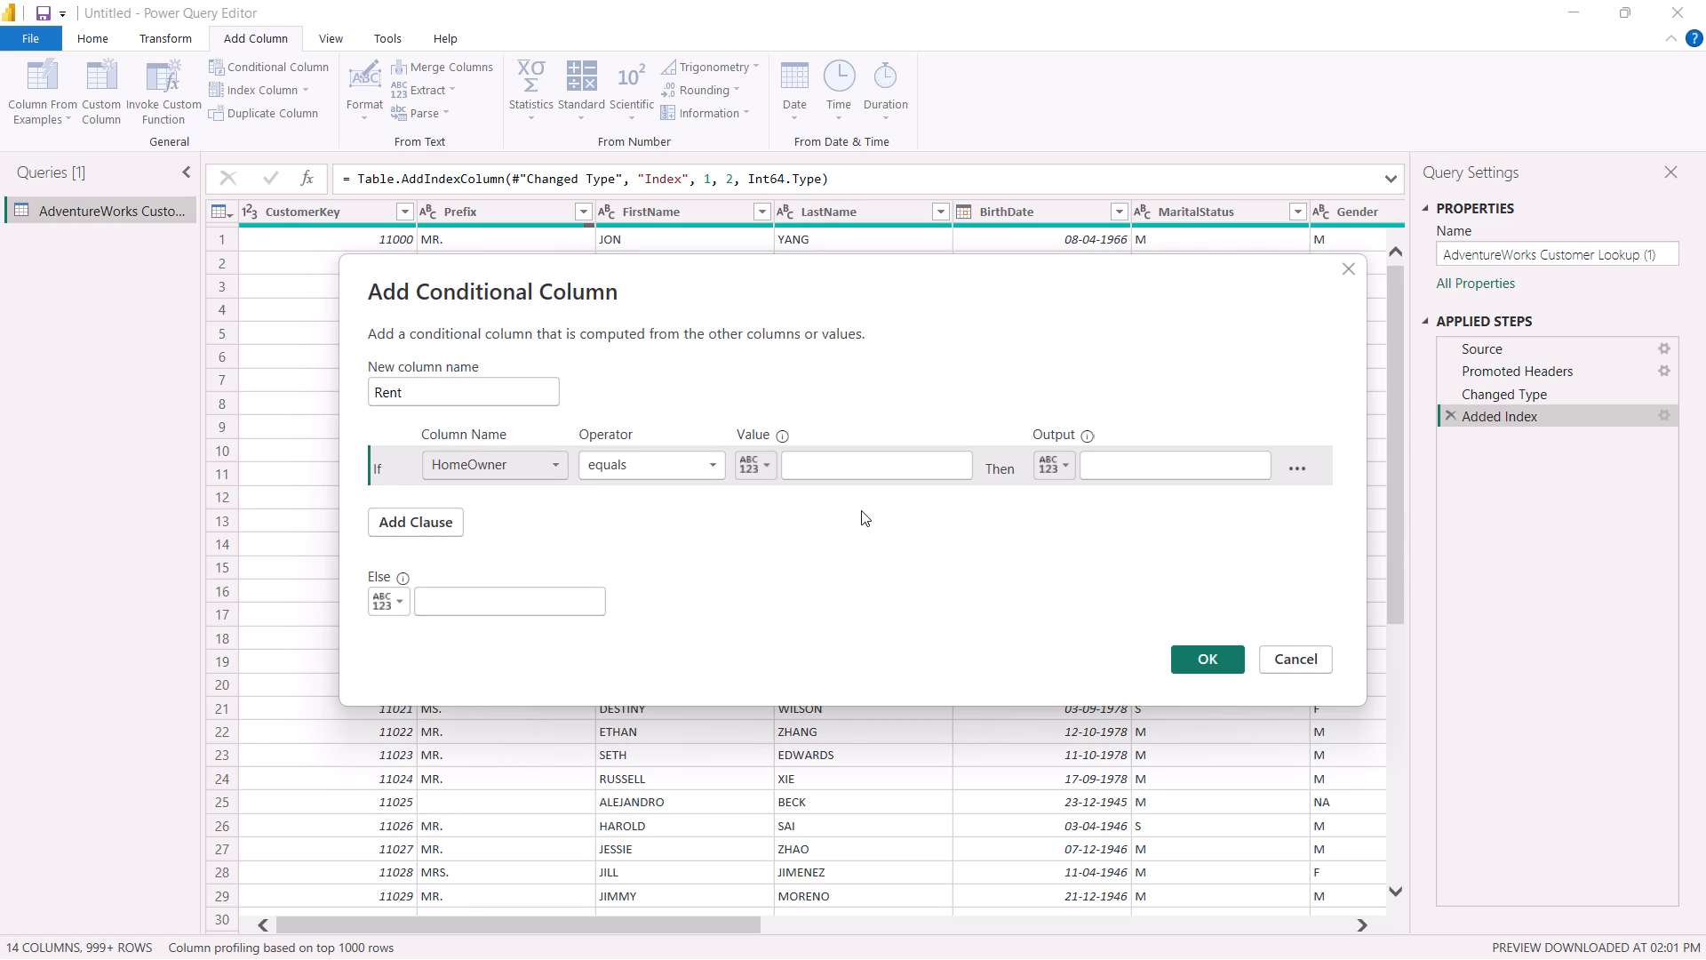
pyautogui.click(898, 465)
pyautogui.hotkey('shift', 'y')
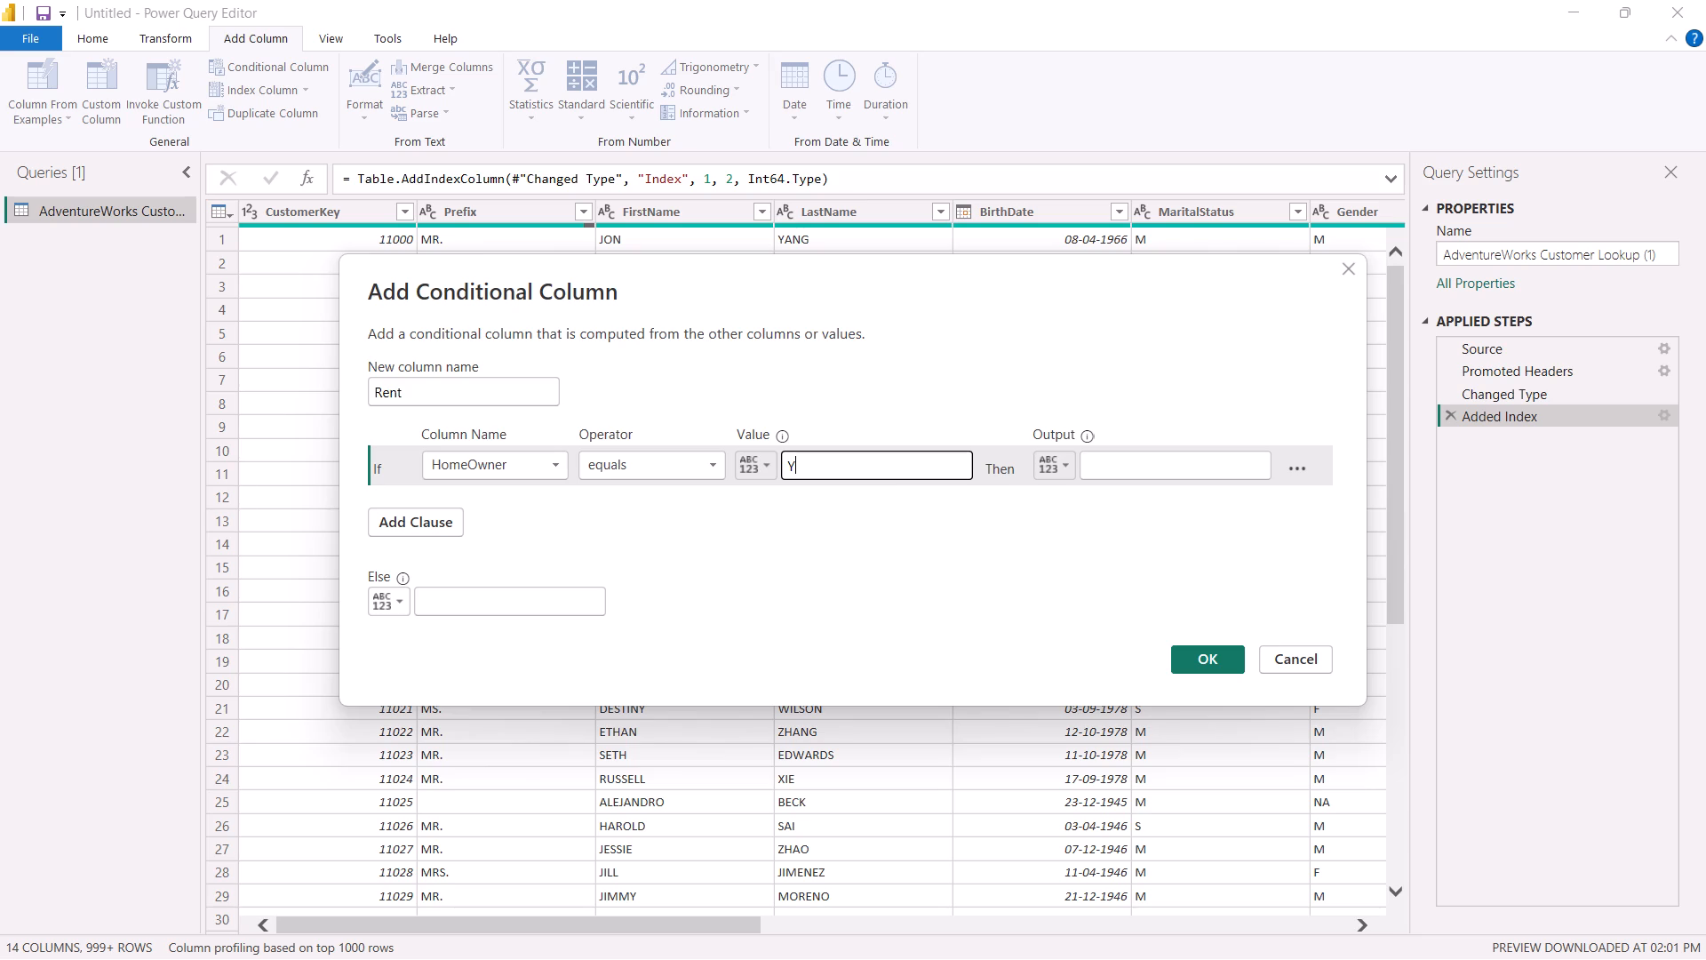
pyautogui.click(1160, 464)
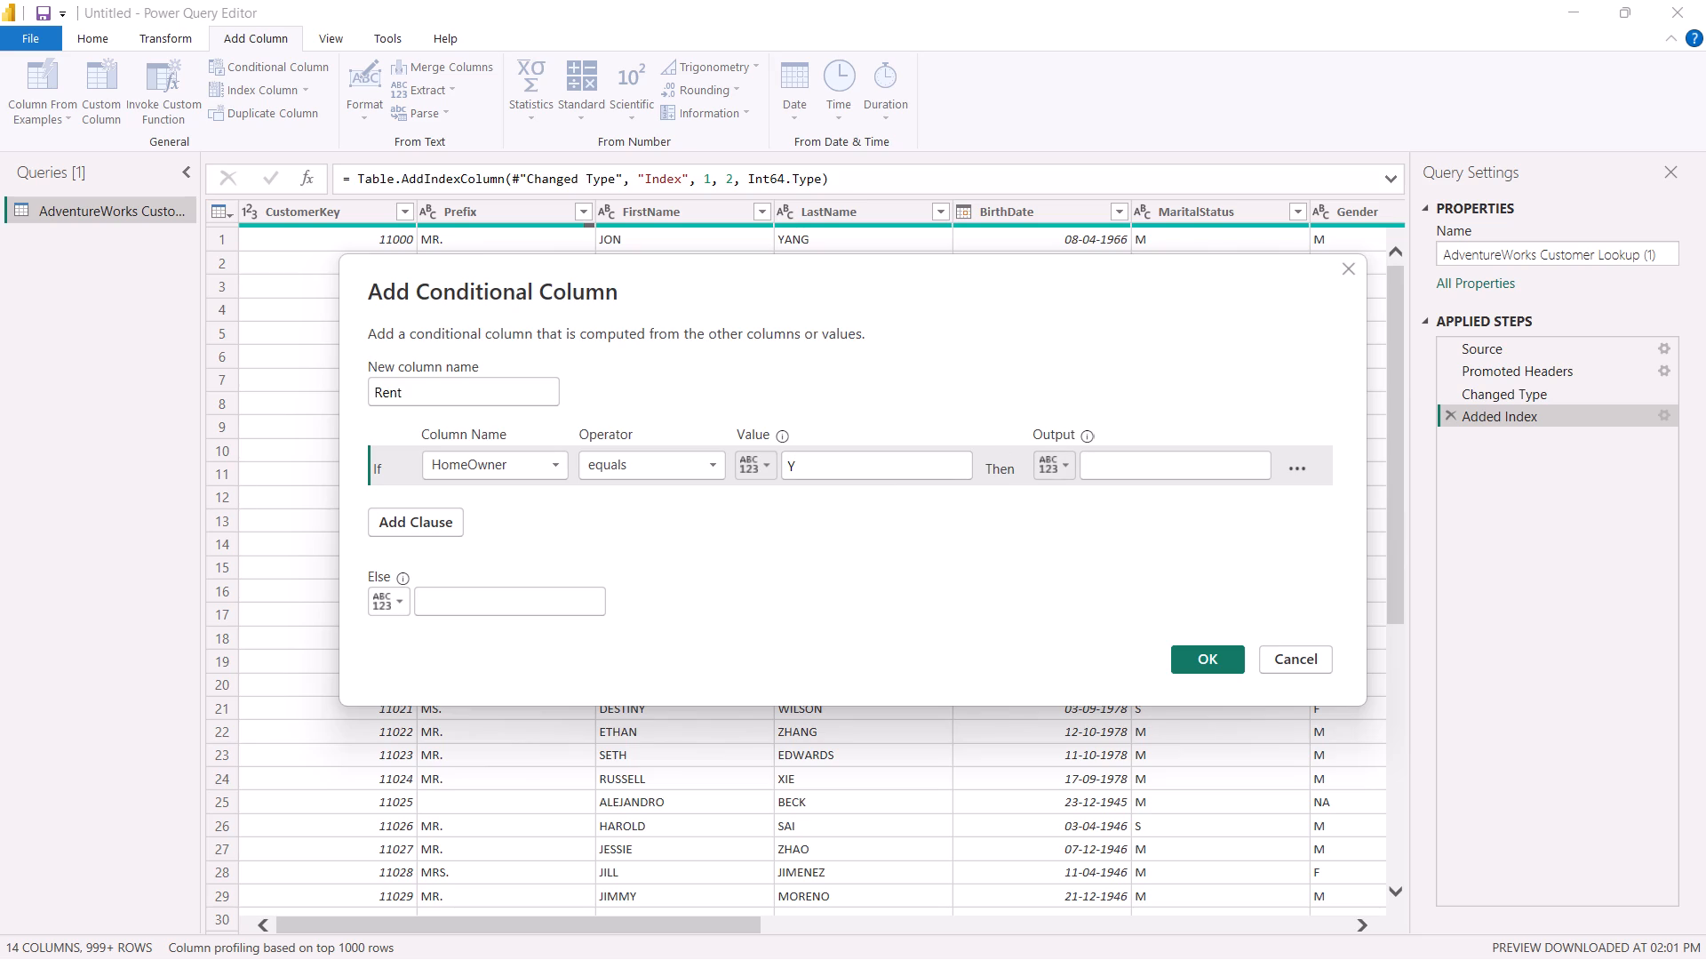
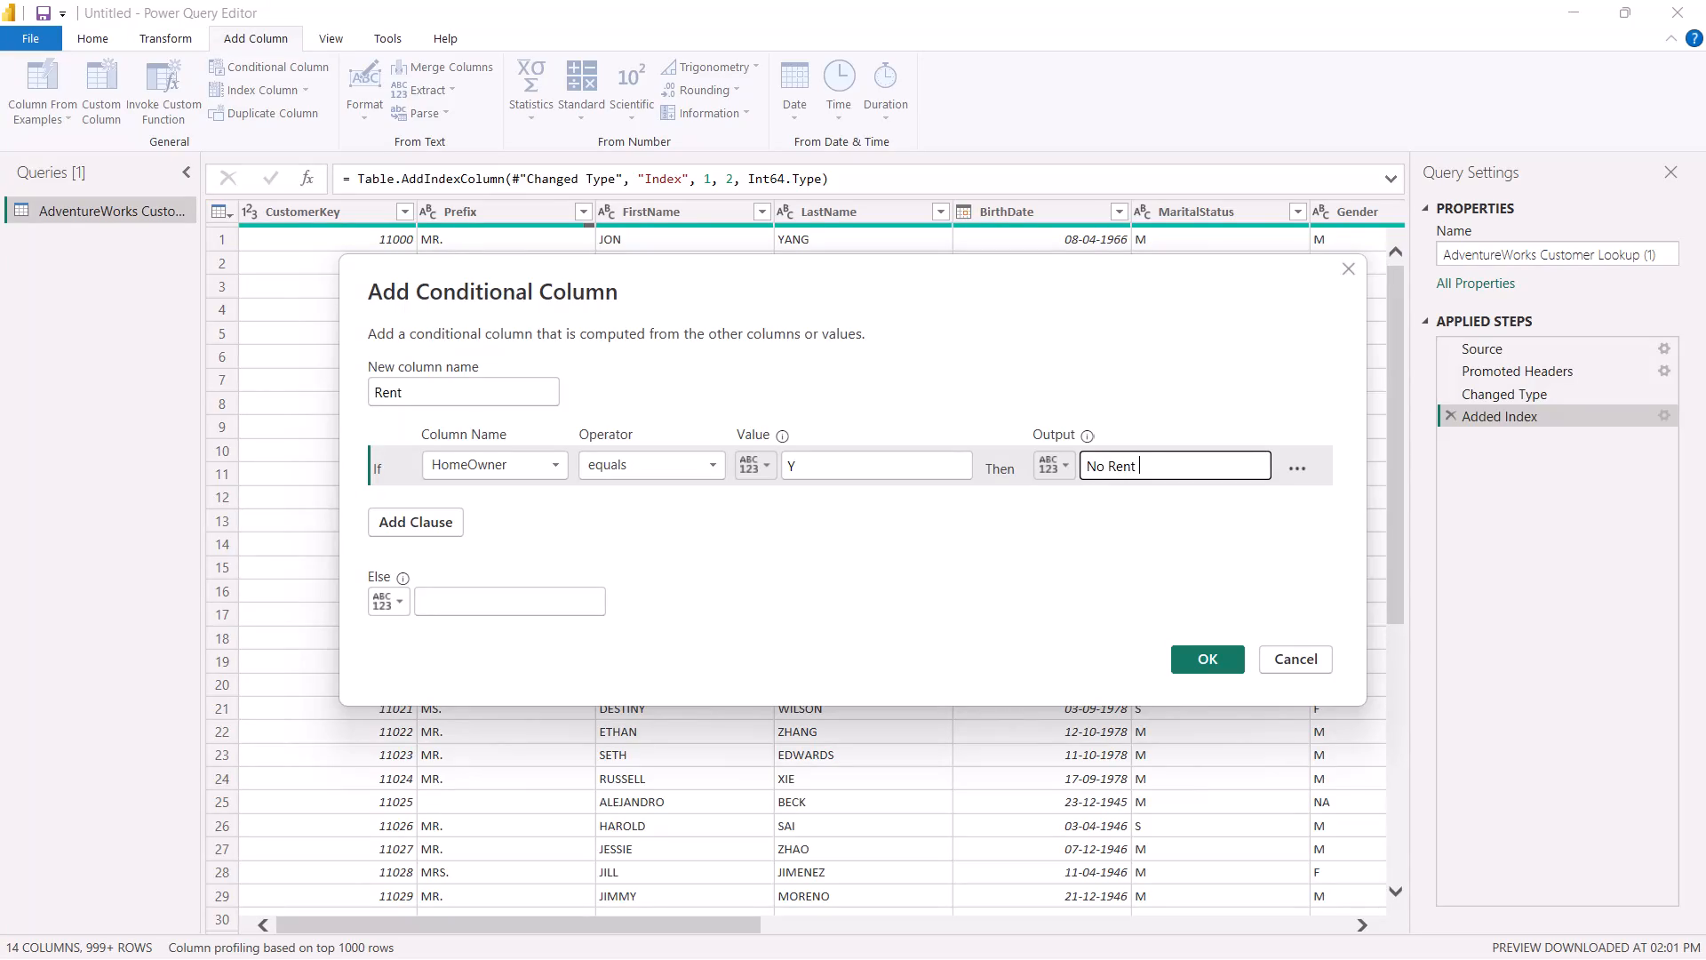
# Set the output of the Rent column's if-clause to "Does not pay rent".
pyautogui.press('BackSpace')
pyautogui.press('BackSpace')
pyautogui.press('BackSpace')
pyautogui.press('BackSpace')
pyautogui.press('BackSpace')
pyautogui.press('BackSpace')
pyautogui.press('BackSpace')
pyautogui.press('BackSpace')
pyautogui.press('BackSpace')
pyautogui.press('BackSpace')
pyautogui.press('BackSpace')
pyautogui.press('BackSpace')
pyautogui.write('Does not')
pyautogui.press('space')
pyautogui.write('pay rent')
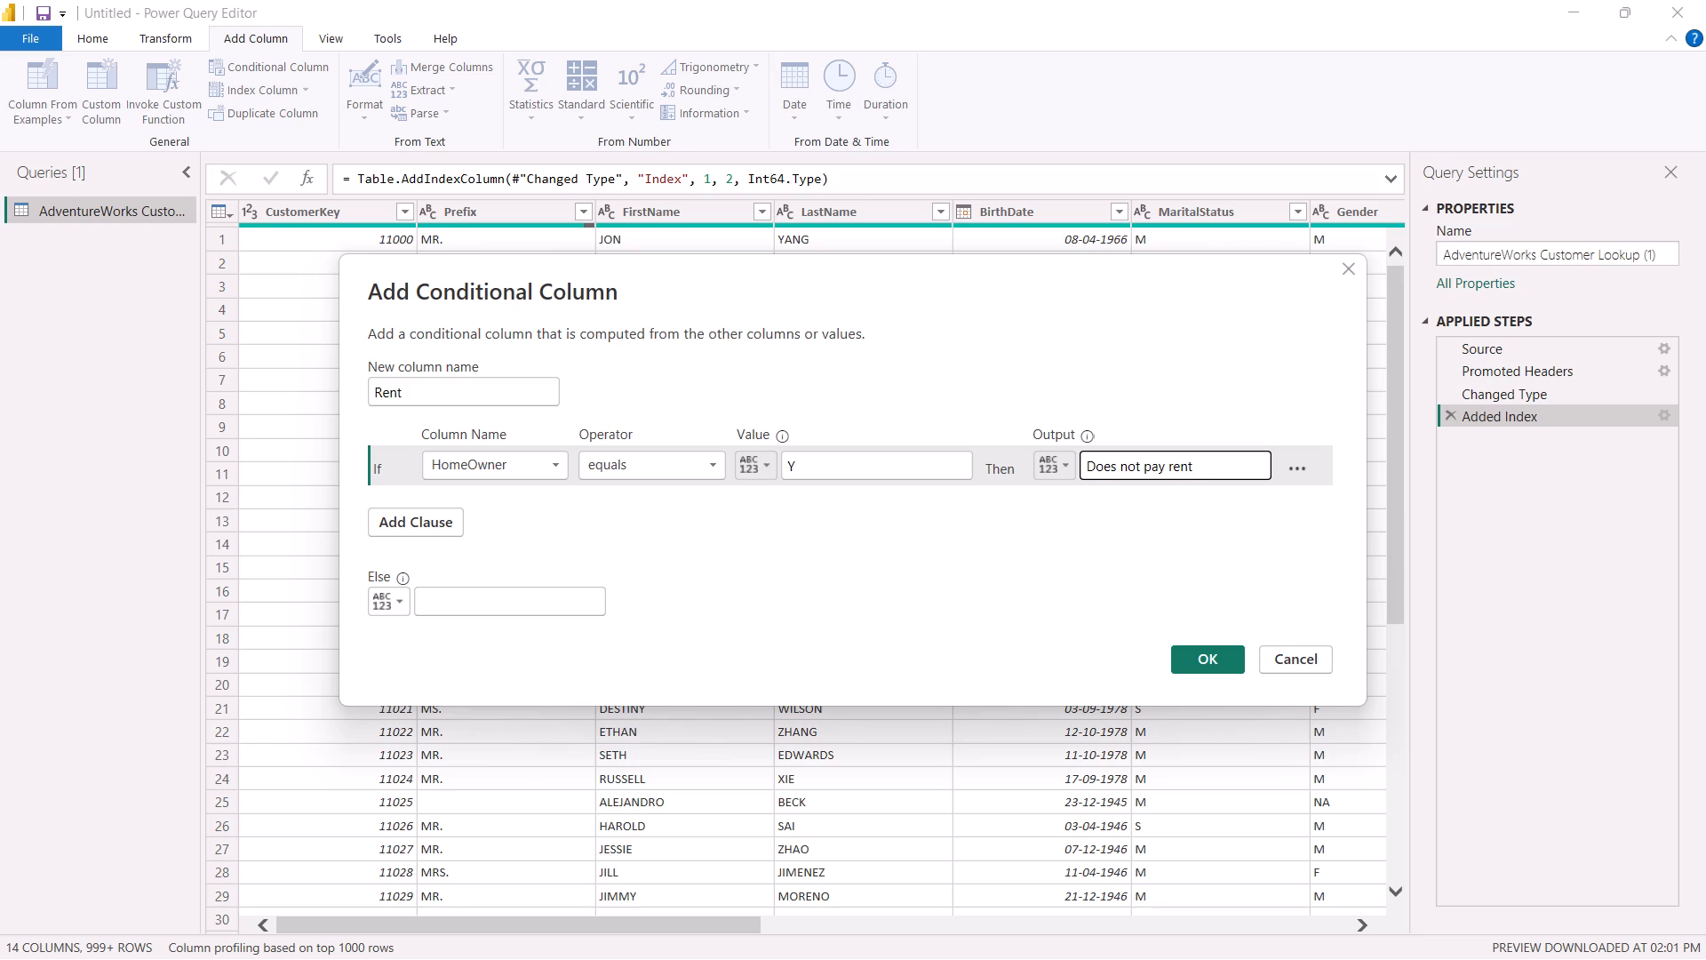
# Set the Rent column's else value to "pays rent" and create the column.
pyautogui.click(575, 612)
pyautogui.write('pays rent')
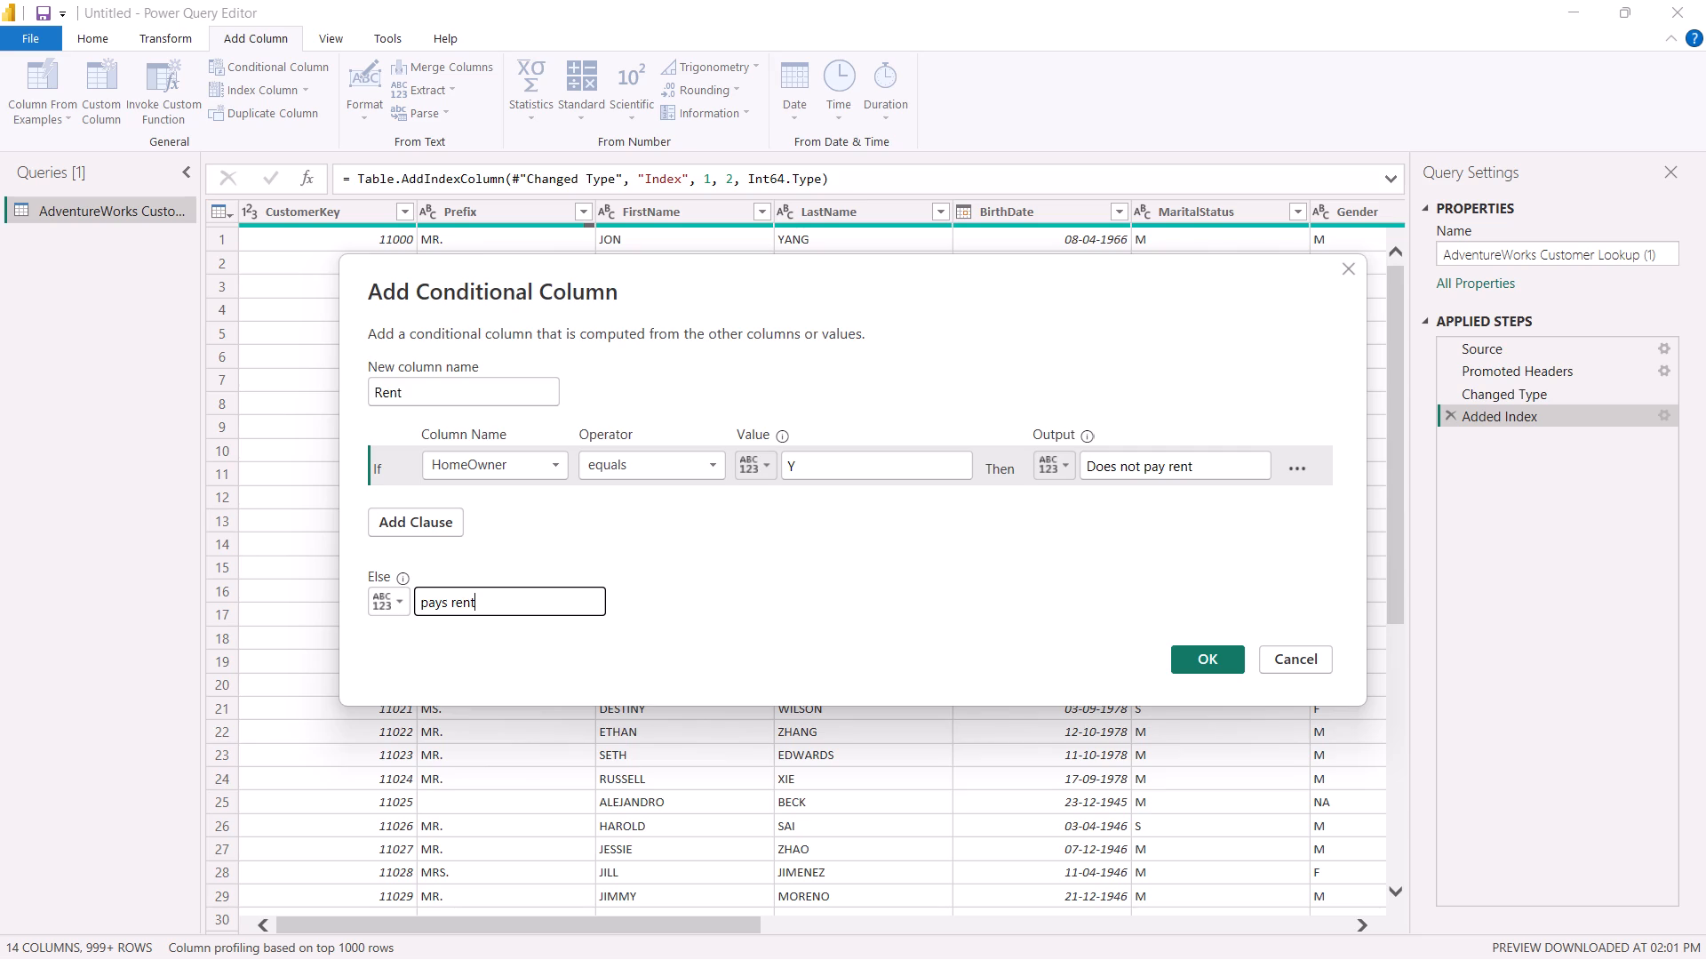
pyautogui.click(1215, 653)
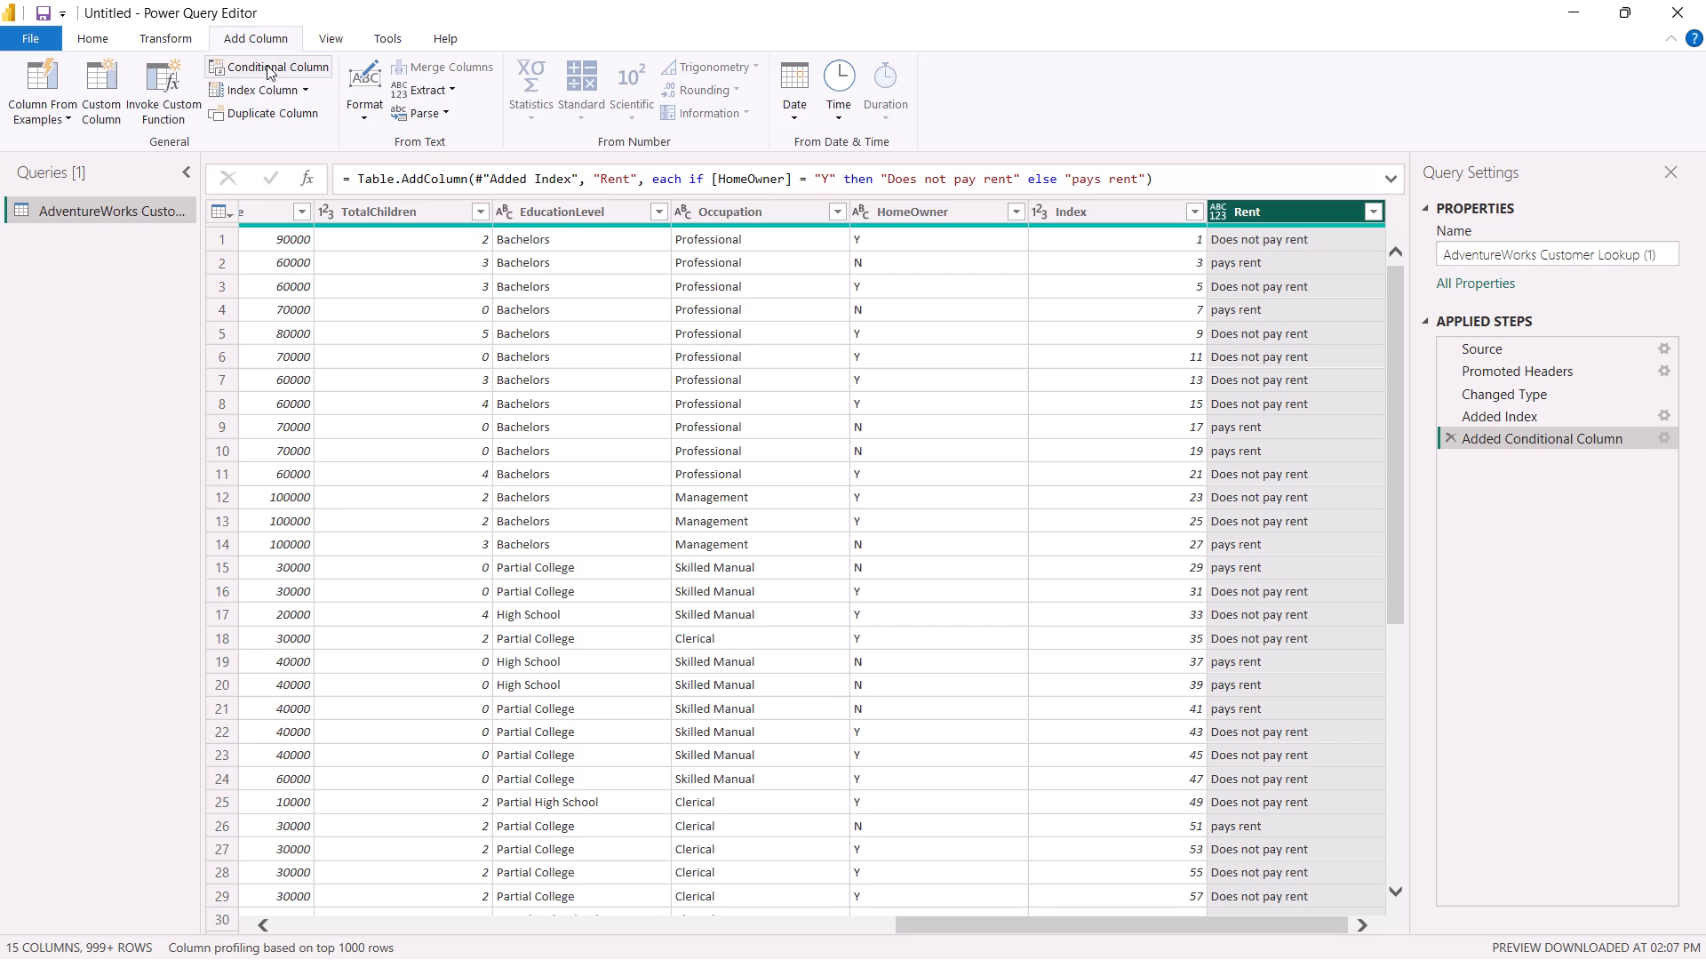
# Start another conditional column on the customer lookup table and name it salary.
pyautogui.click(310, 70)
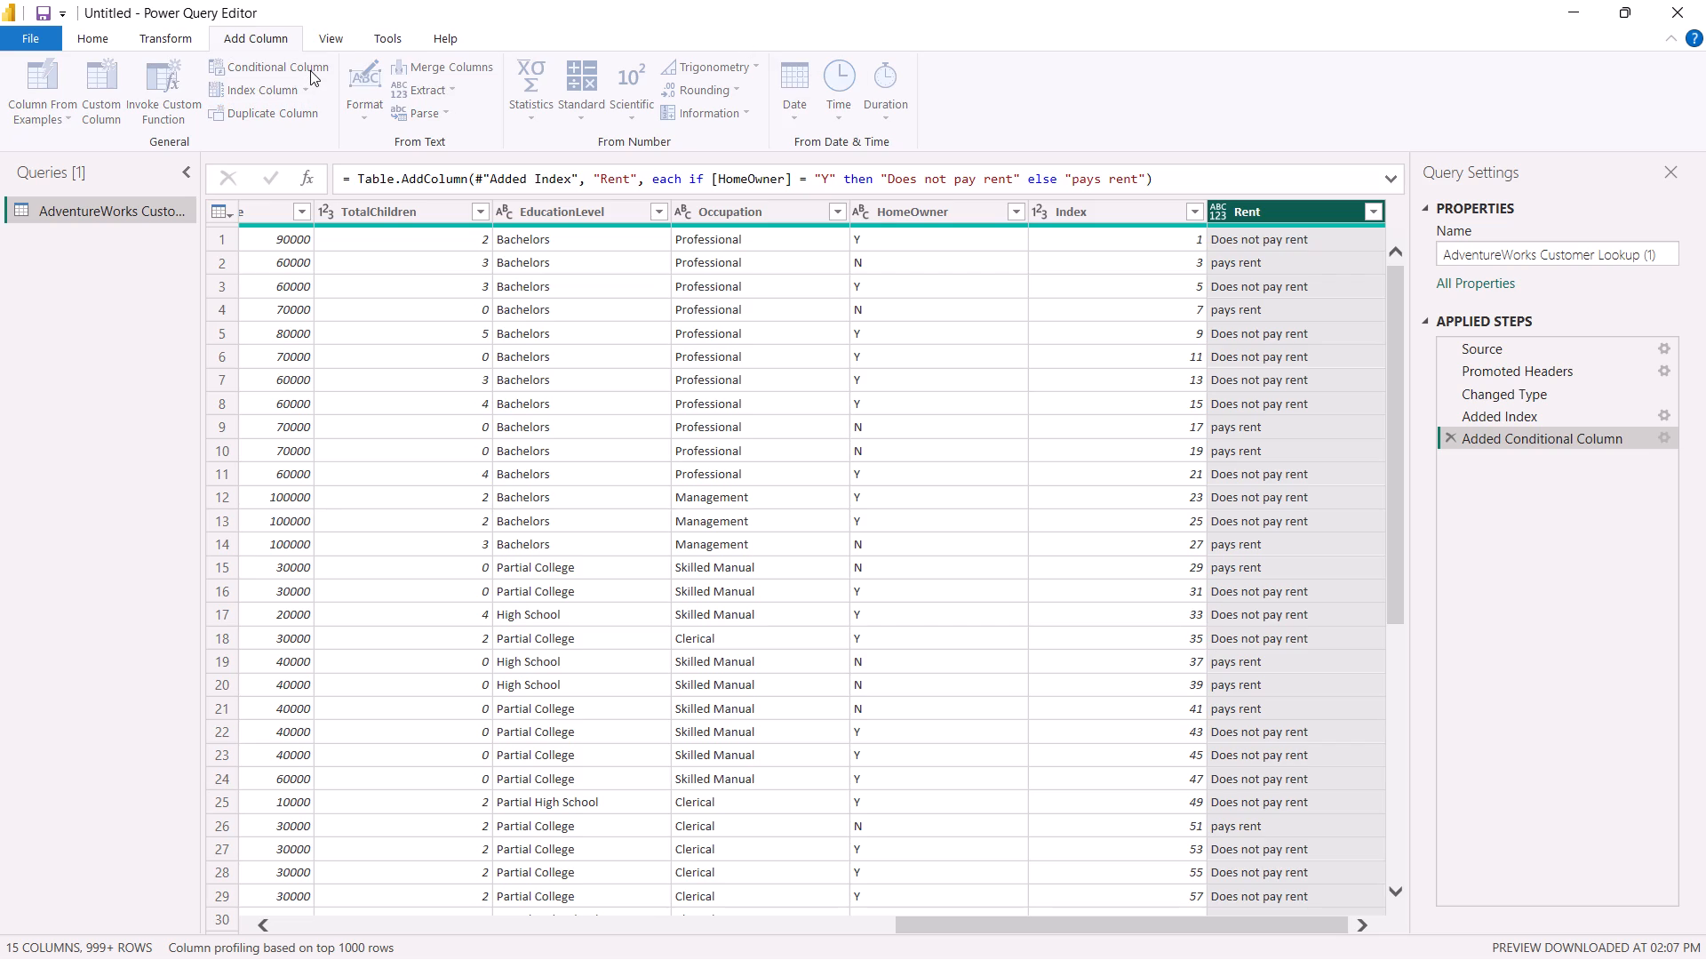
pyautogui.click(478, 373)
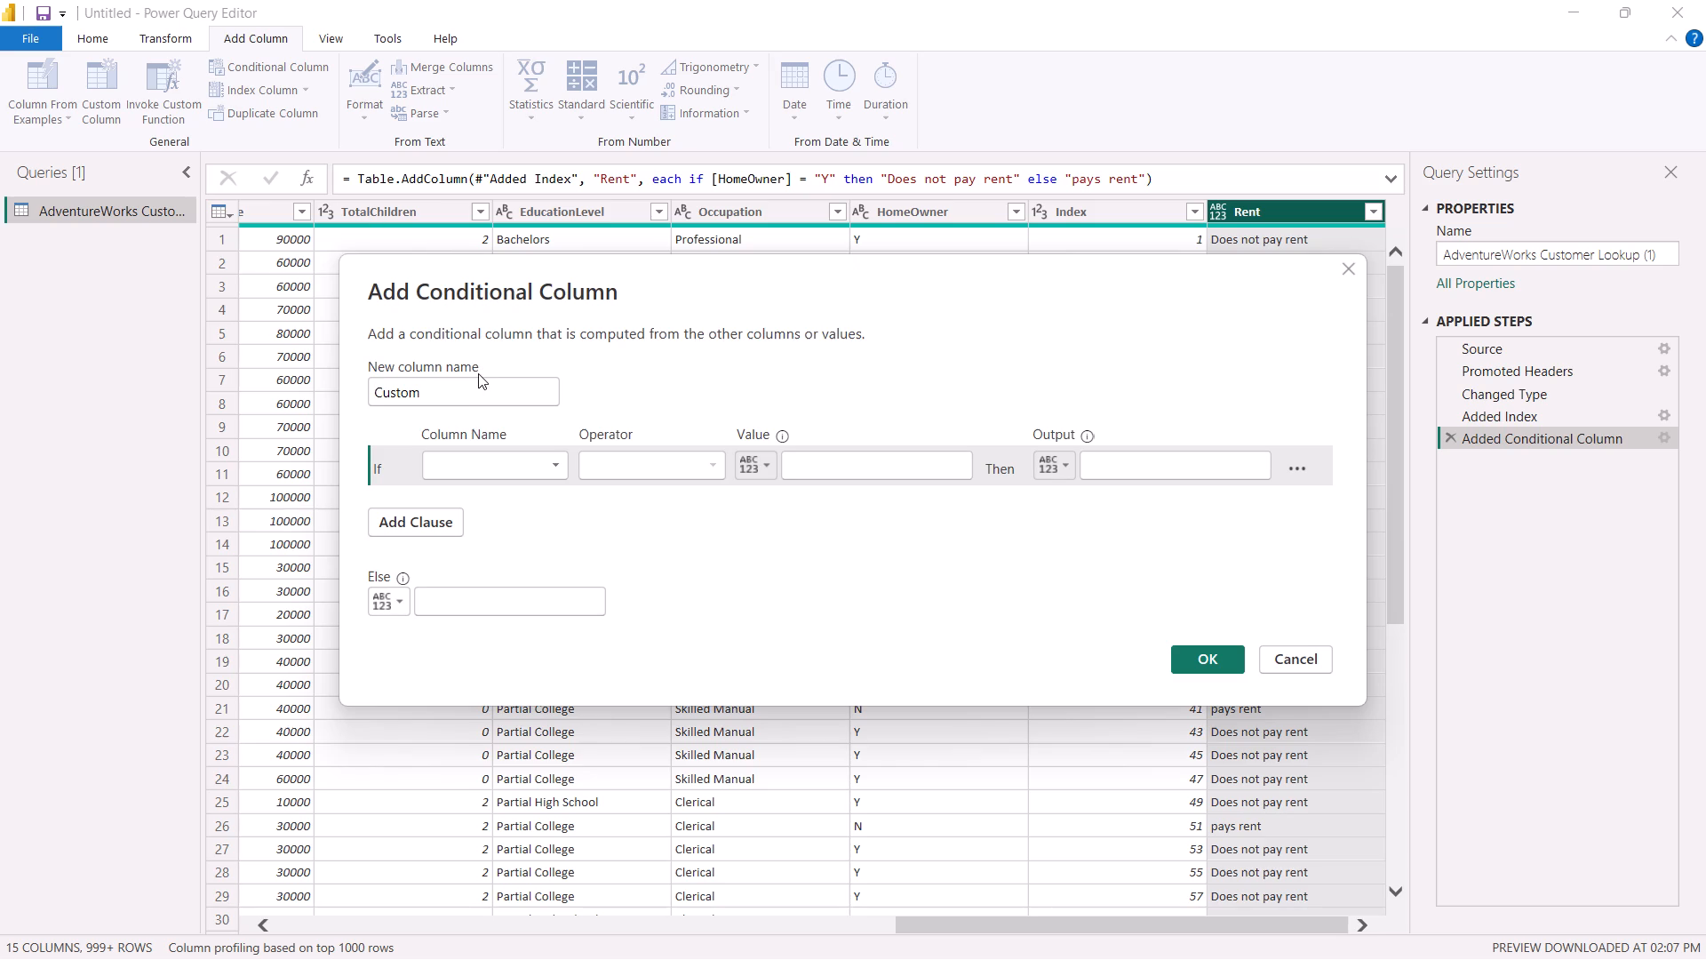
pyautogui.moveTo(458, 396); pyautogui.dragTo(279, 416)
pyautogui.press('BackSpace')
pyautogui.write('salary')
# Define the salary column's if-clause as AnnualIncome is less than or equal to 50000, with the output "low salary".
pyautogui.click(487, 462)
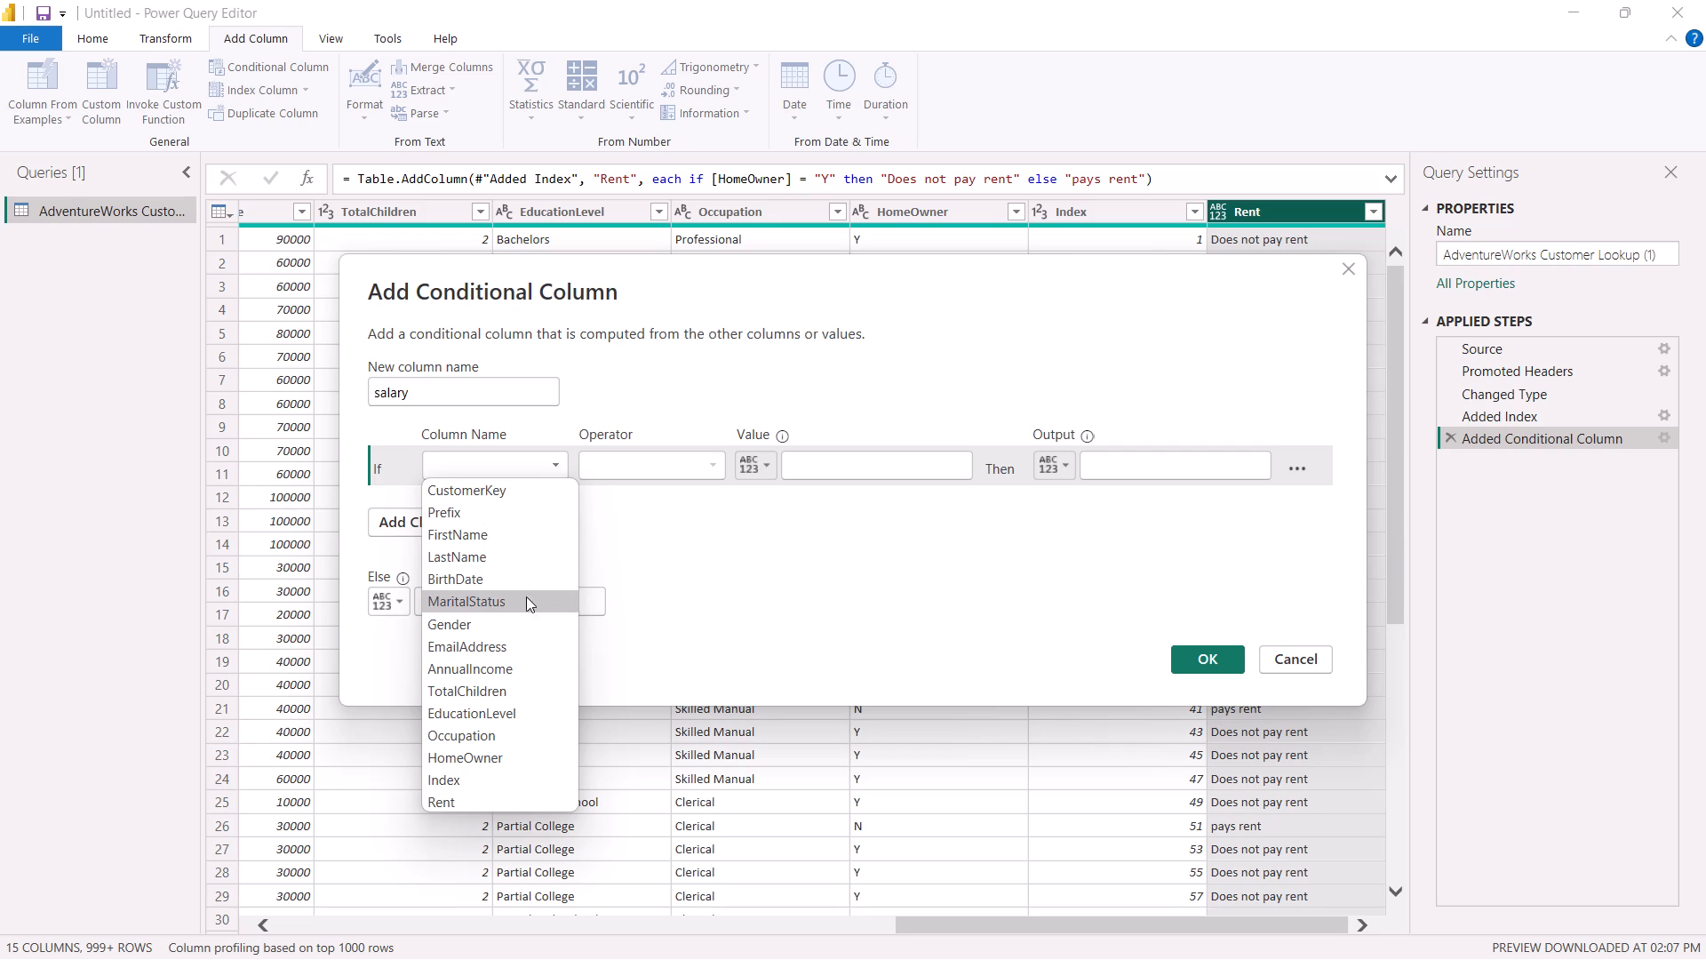
pyautogui.click(486, 667)
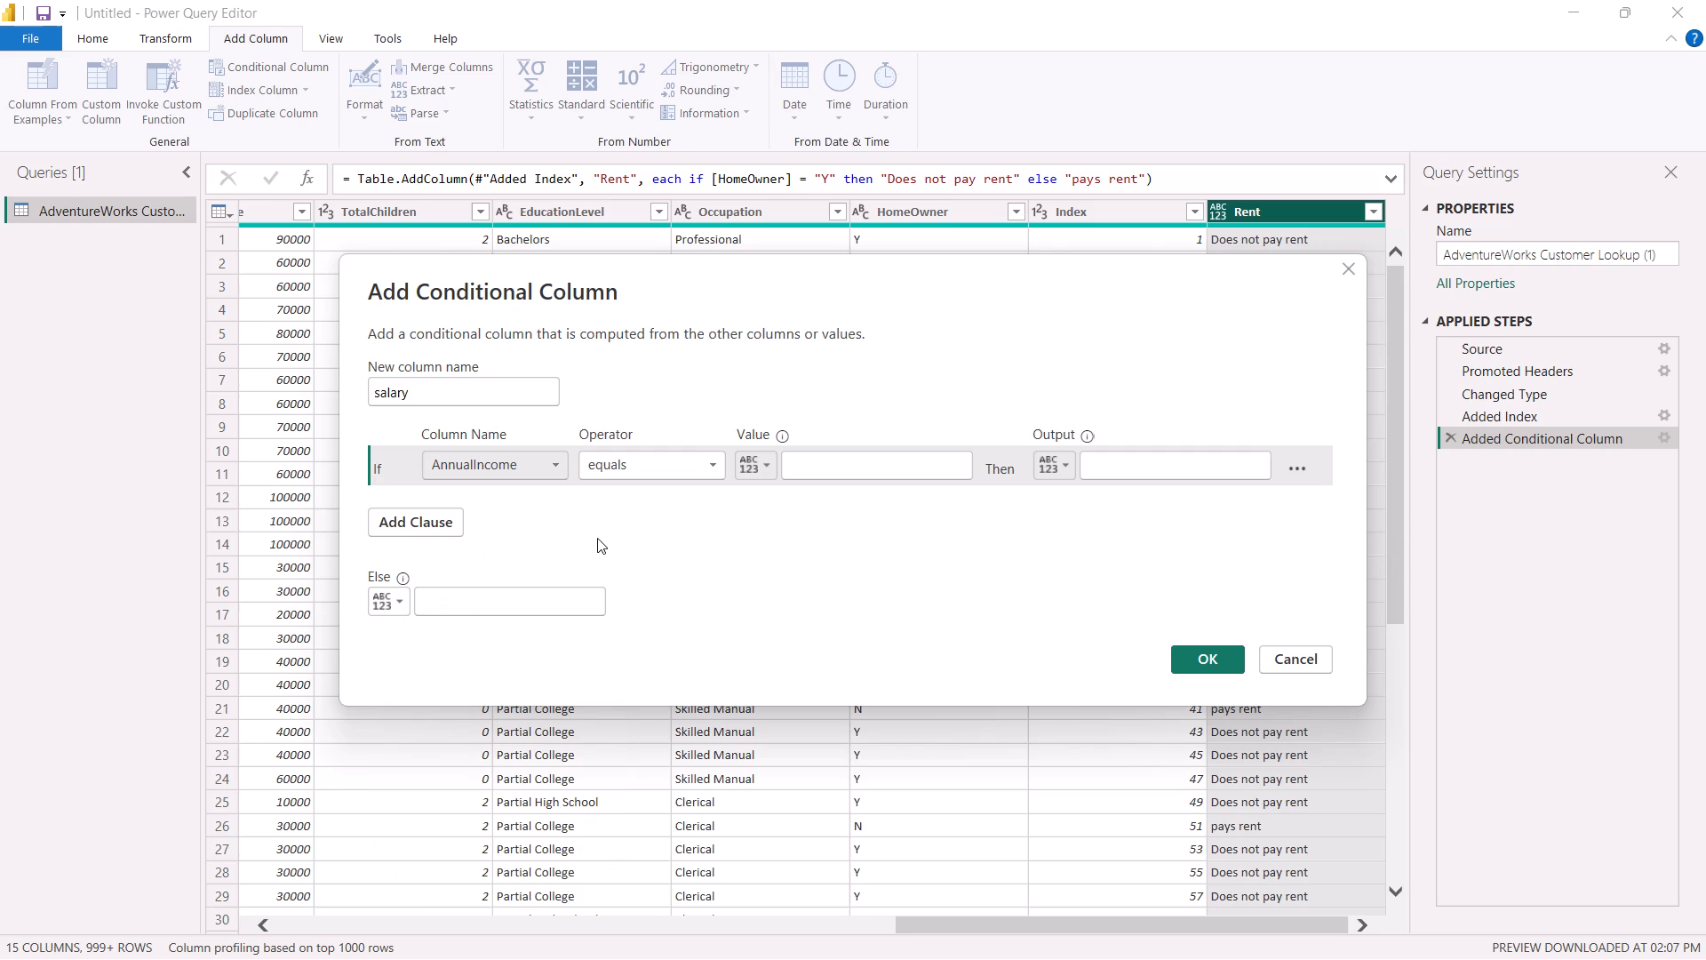
pyautogui.click(712, 471)
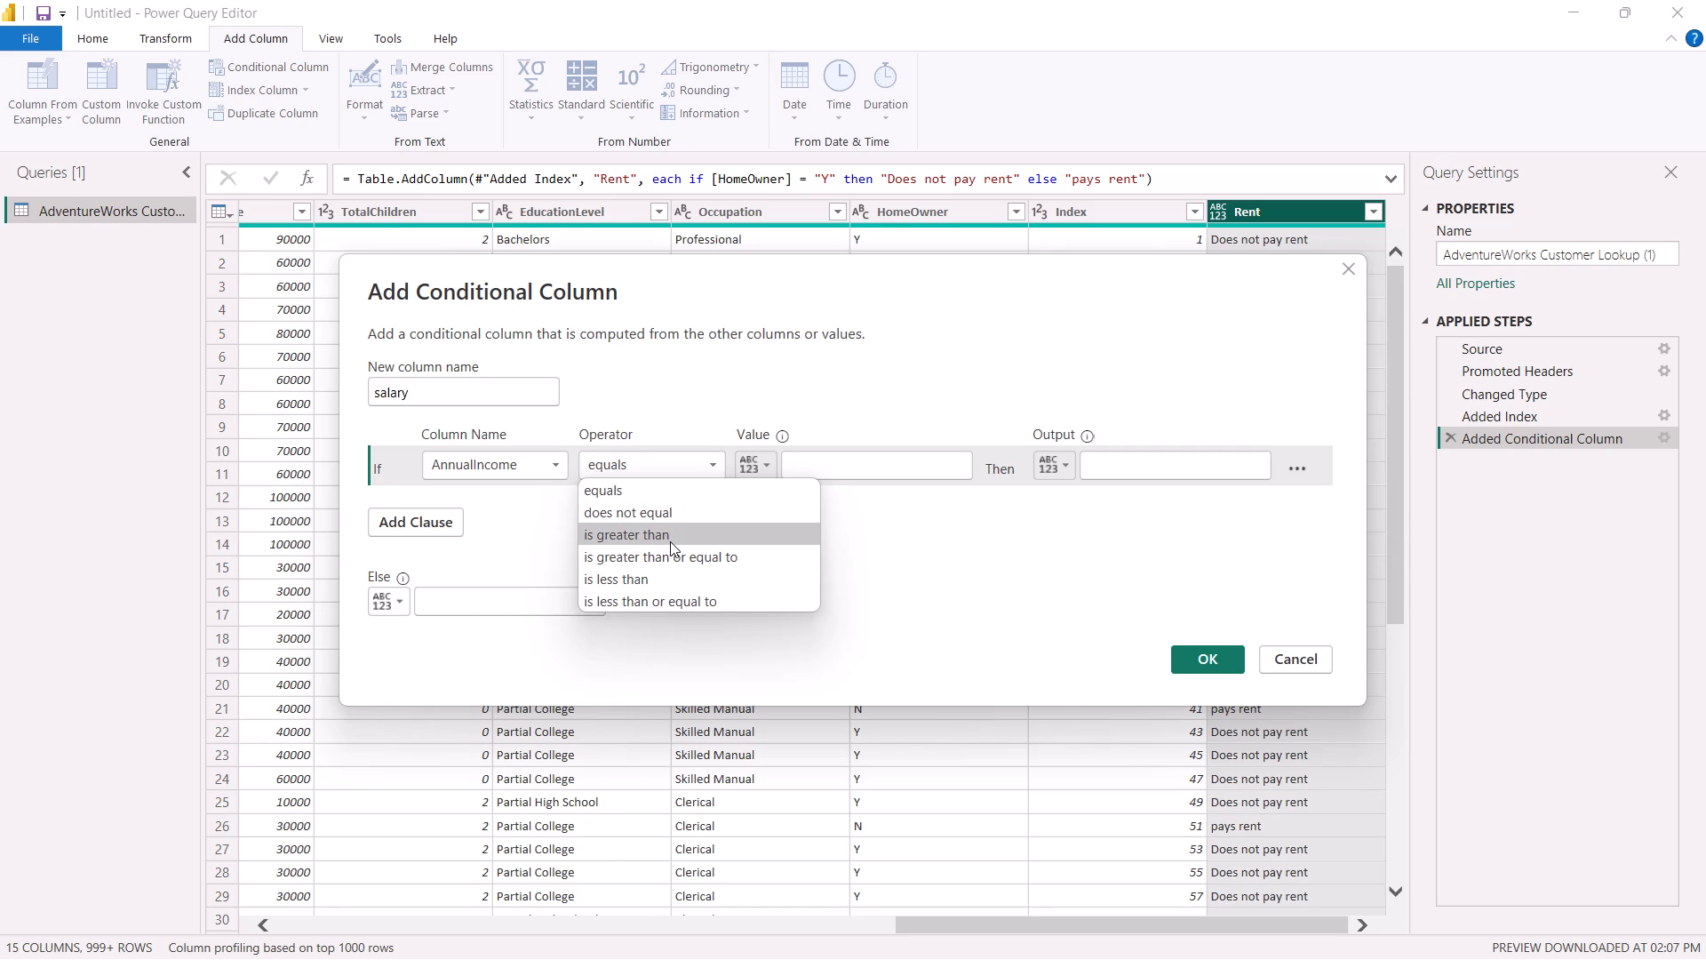
pyautogui.click(681, 595)
pyautogui.click(840, 463)
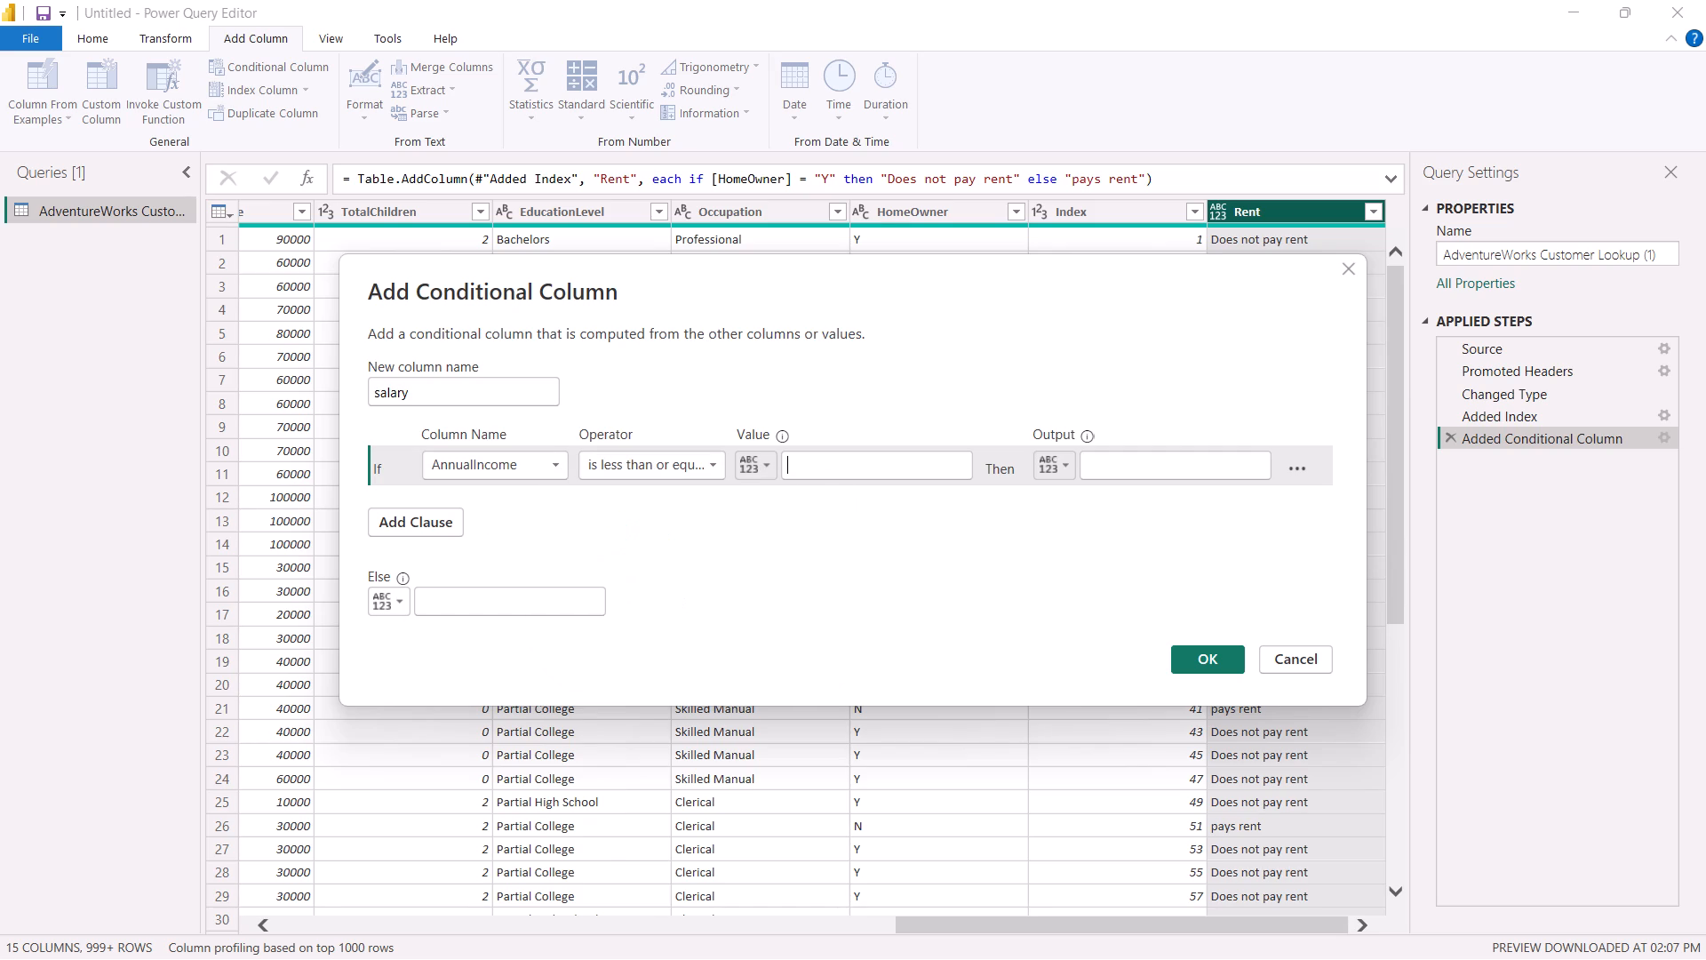
pyautogui.write('5000')
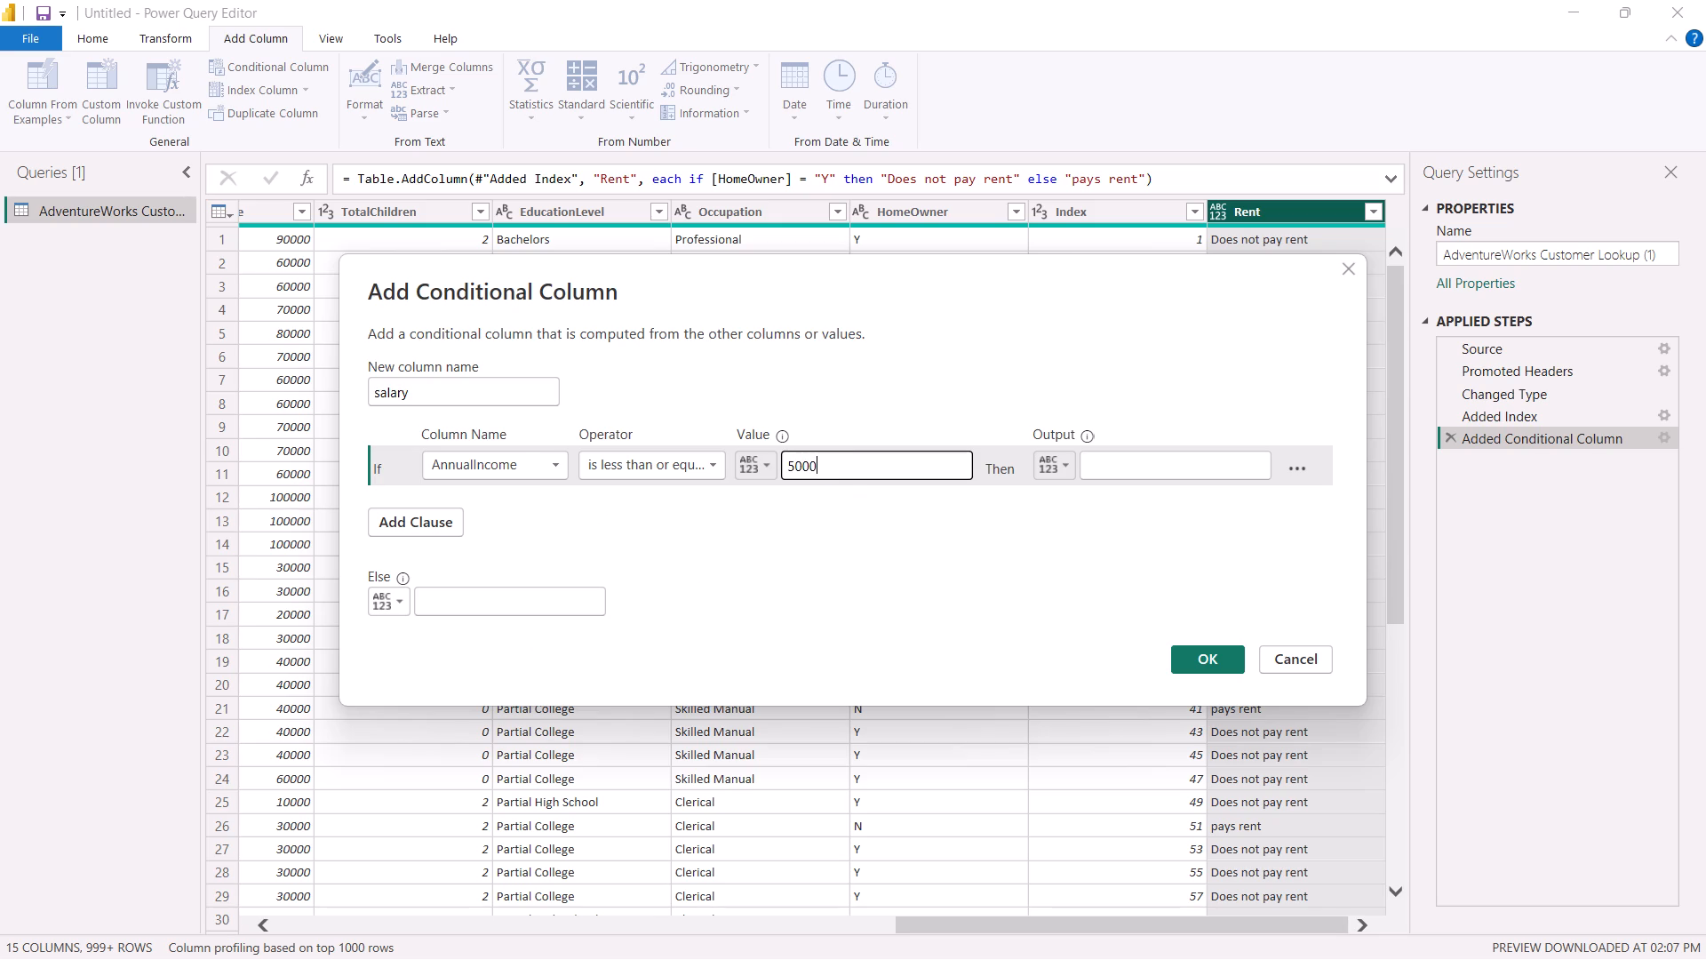
pyautogui.press('0')
pyautogui.press('Left')
pyautogui.press('Left')
pyautogui.press('Left')
pyautogui.press('Left')
pyautogui.click(1215, 476)
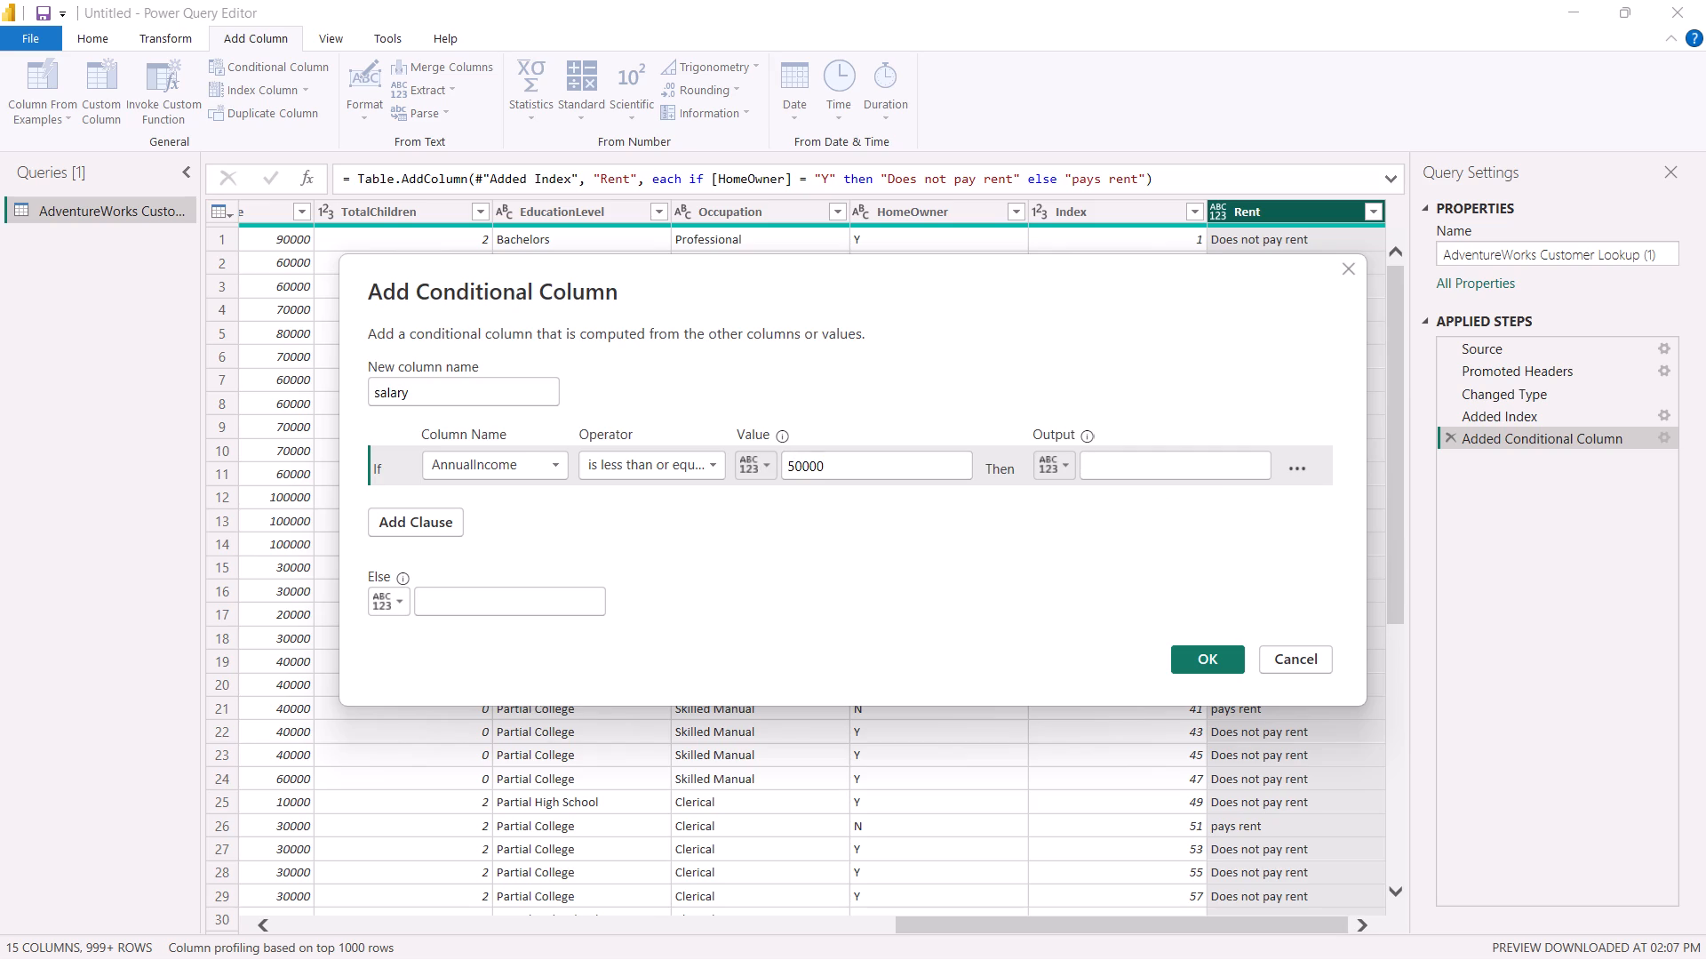
pyautogui.write('low salary')
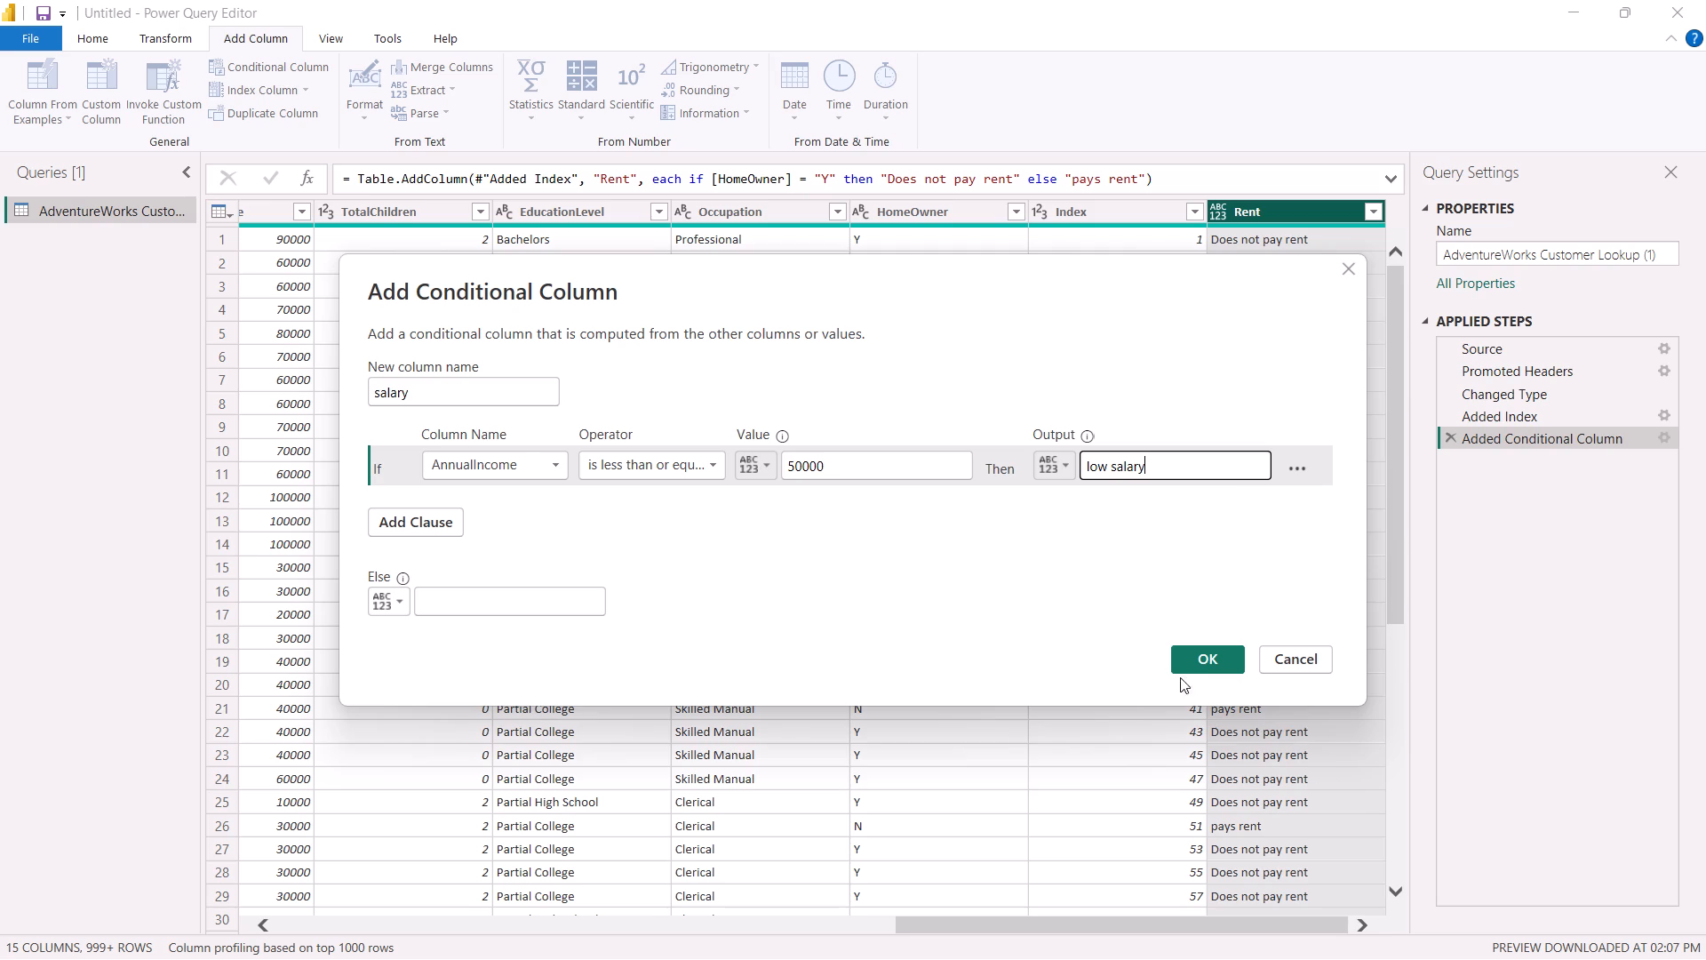
# Add an else-if clause to the salary column that tests whether AnnualIncome is greater than 50000.
pyautogui.click(428, 522)
pyautogui.click(742, 607)
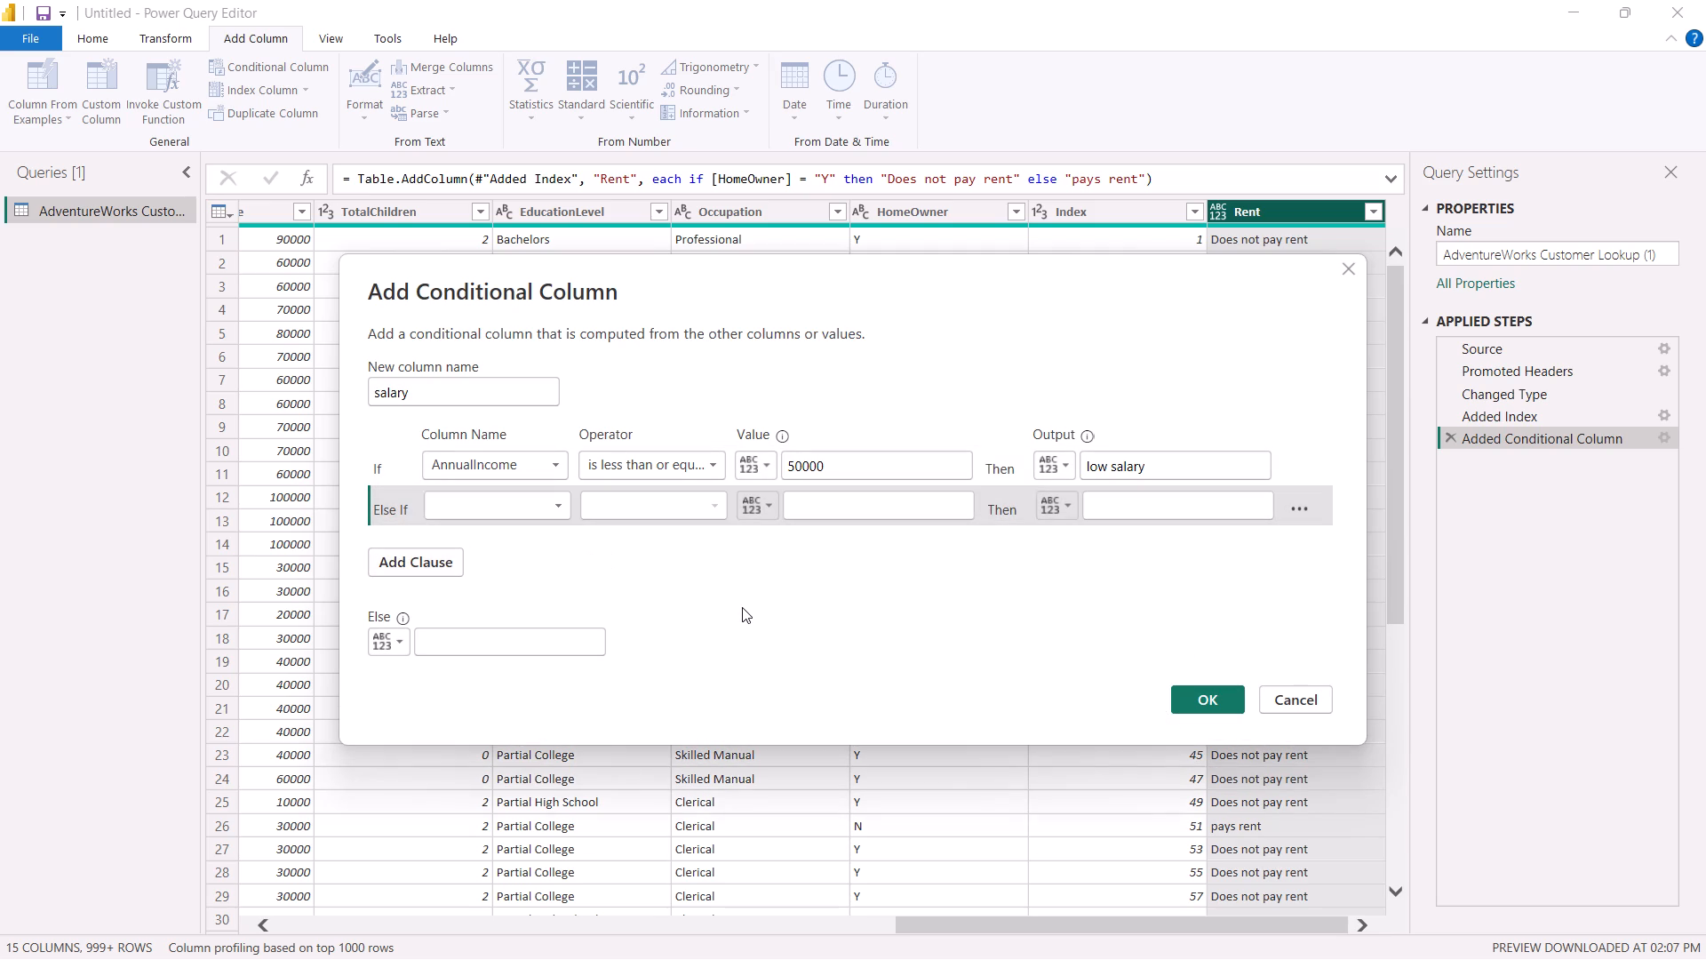
pyautogui.click(526, 501)
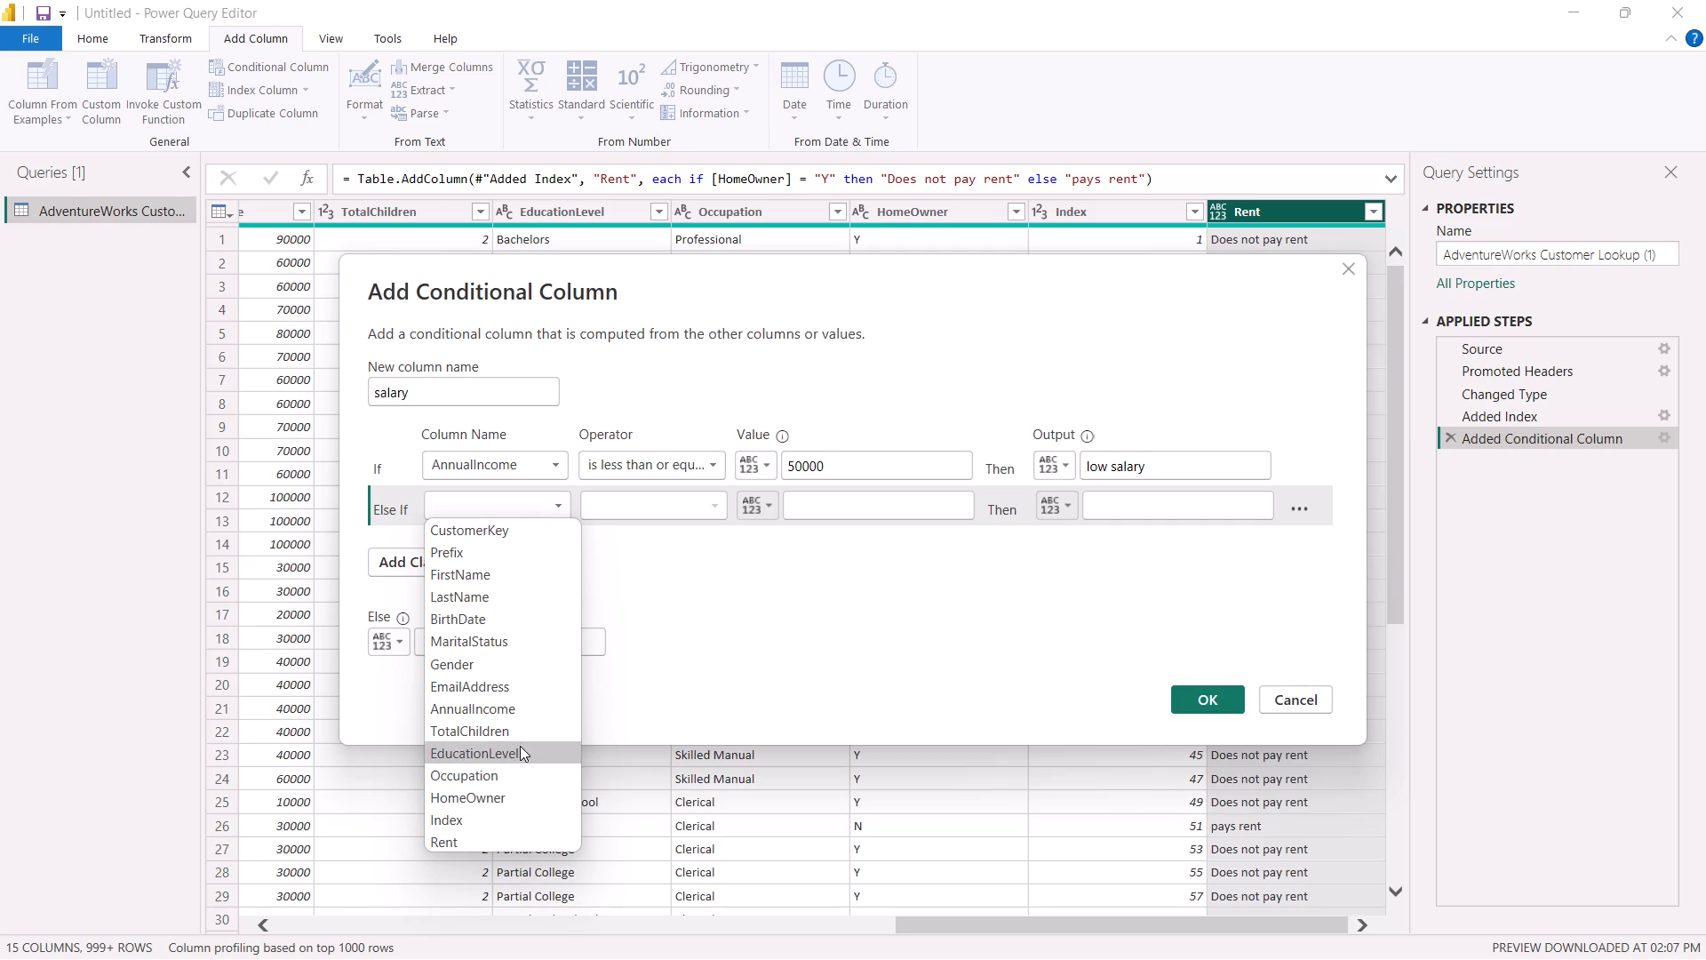
pyautogui.click(498, 708)
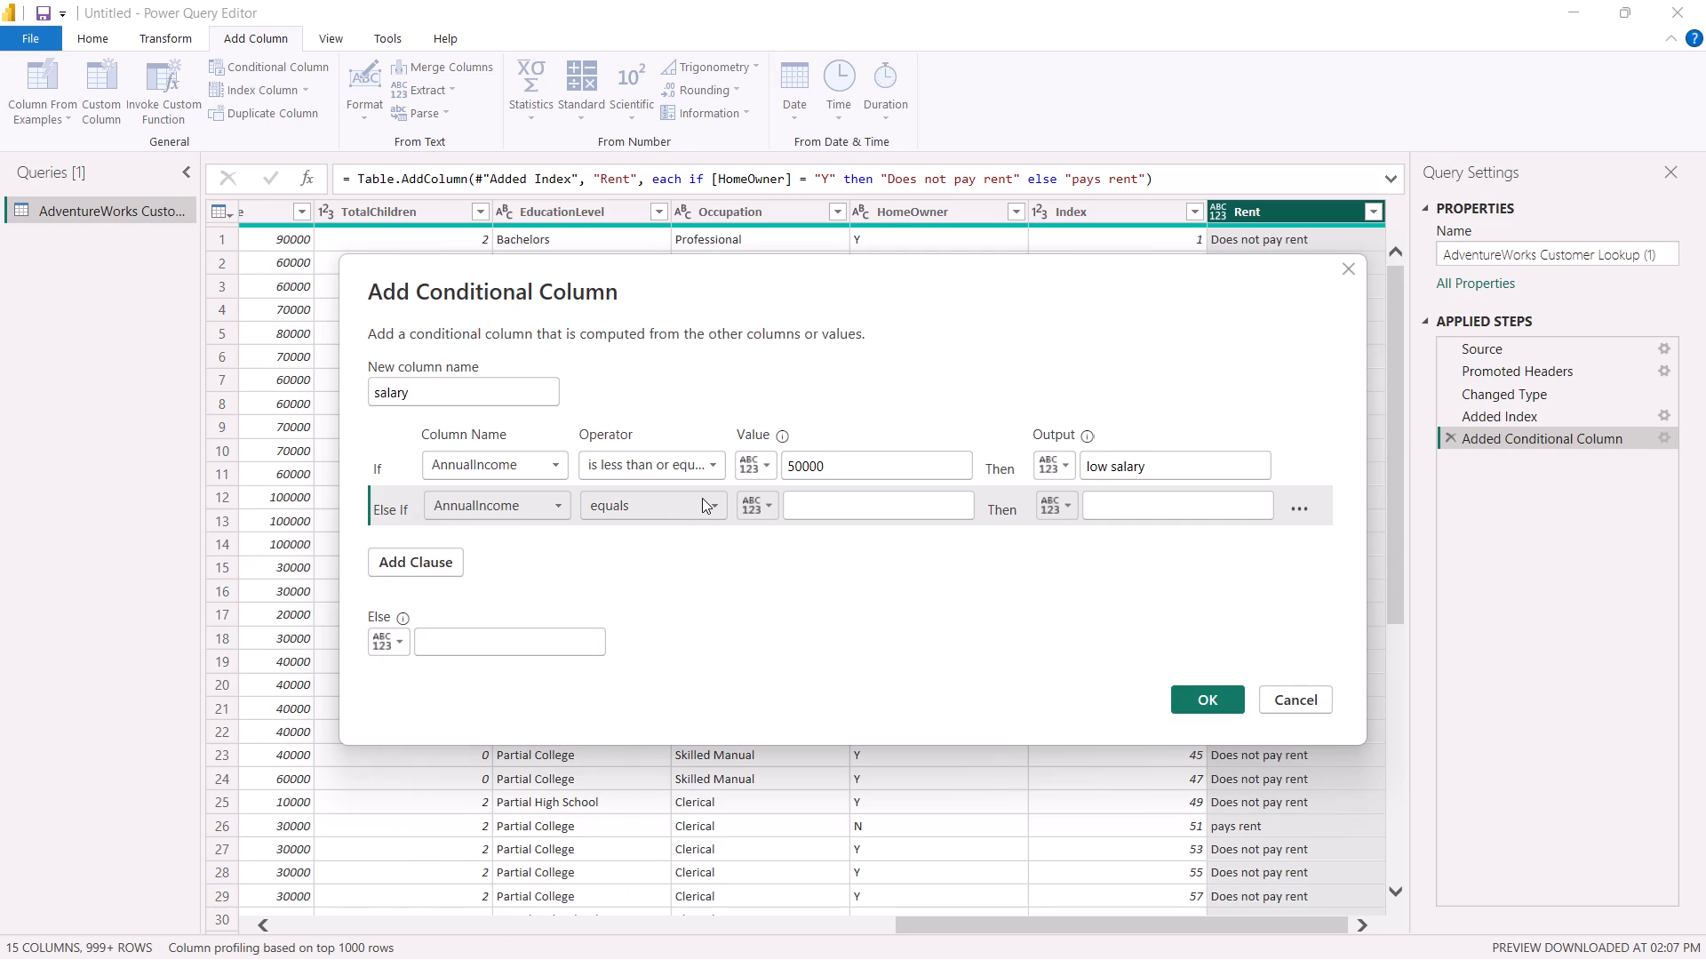
pyautogui.click(702, 498)
pyautogui.doubleClick(708, 579)
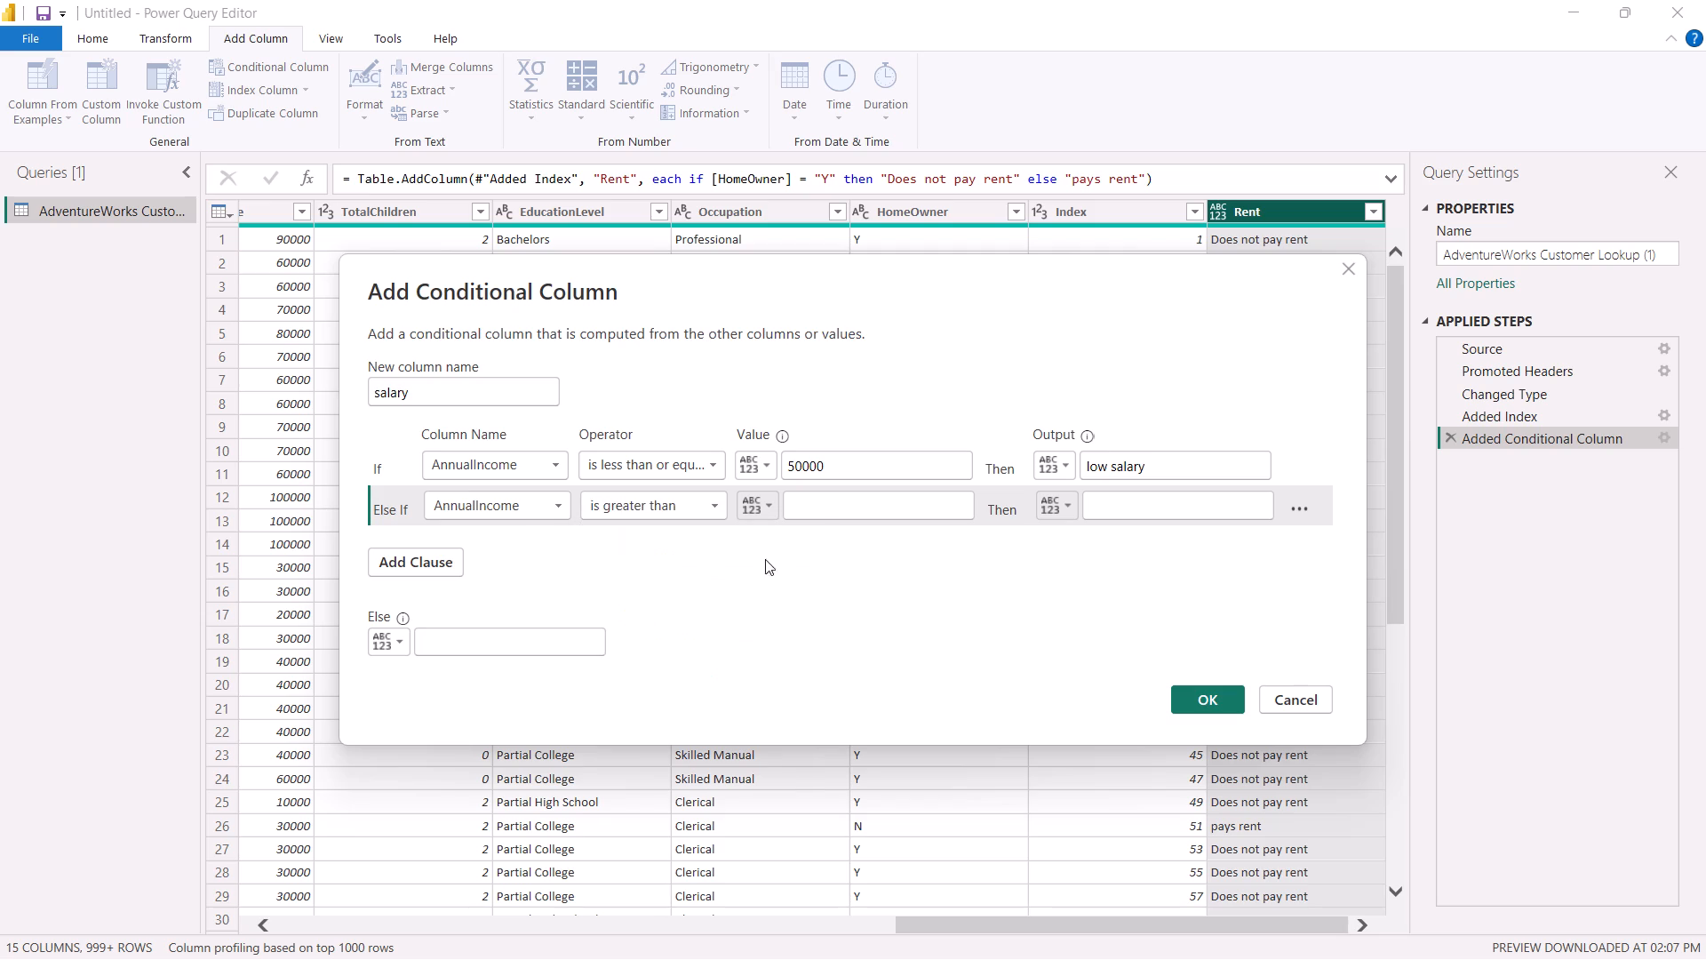
pyautogui.click(824, 508)
pyautogui.write('50000')
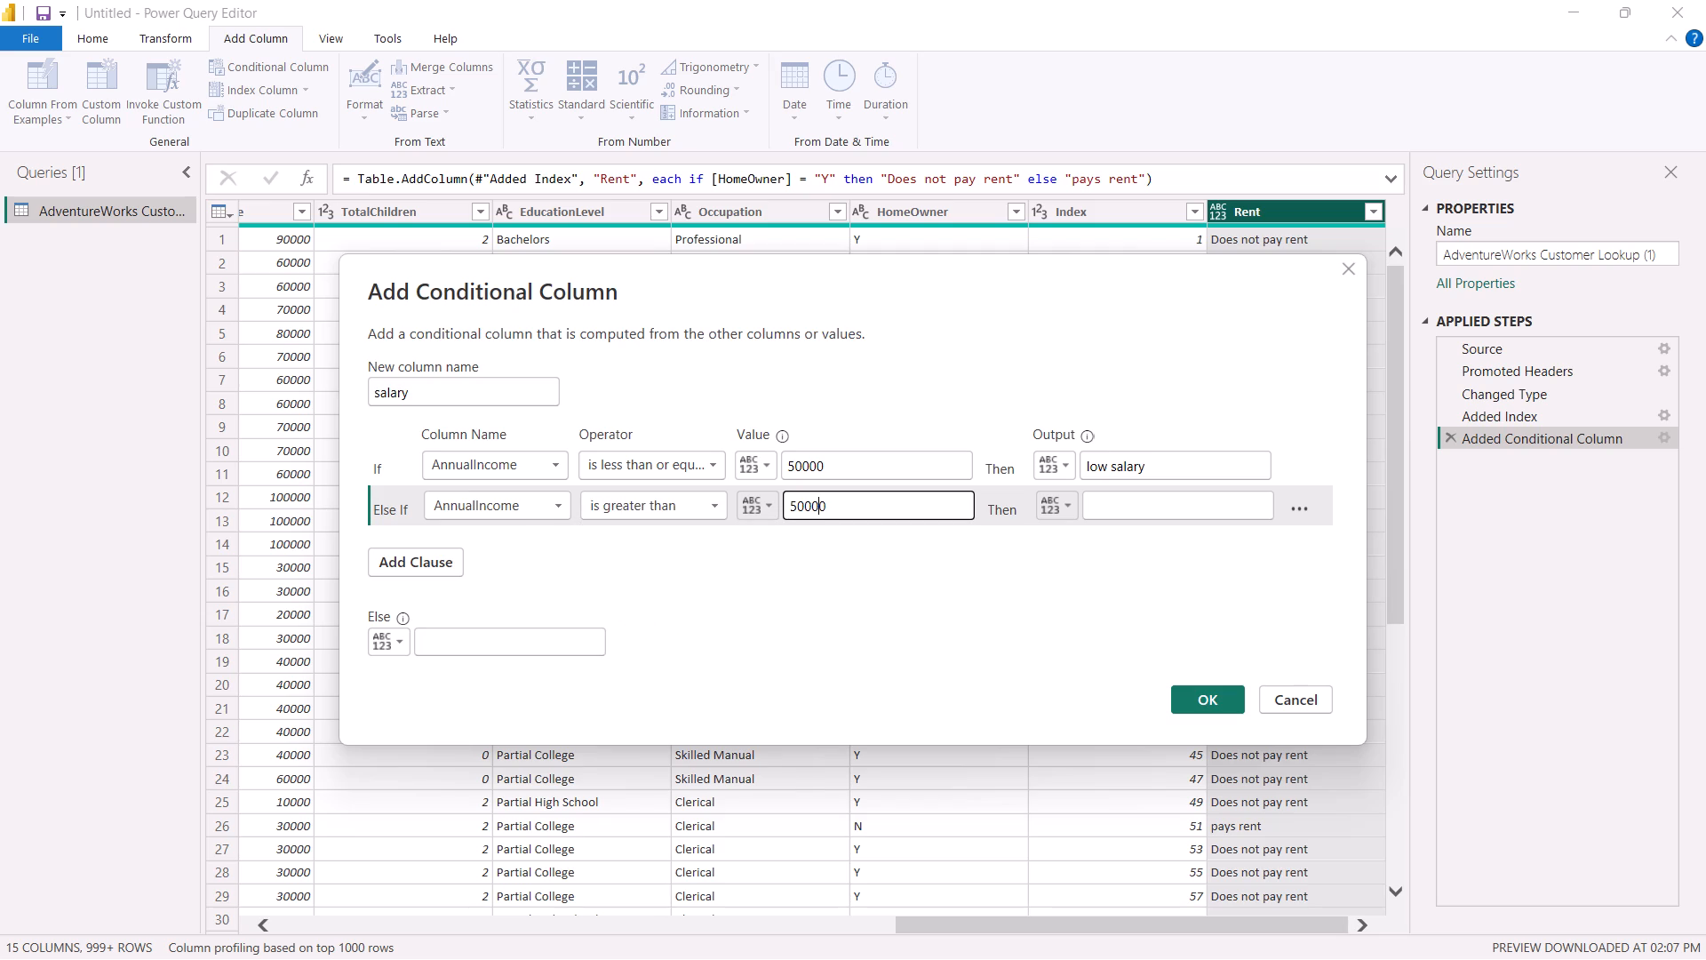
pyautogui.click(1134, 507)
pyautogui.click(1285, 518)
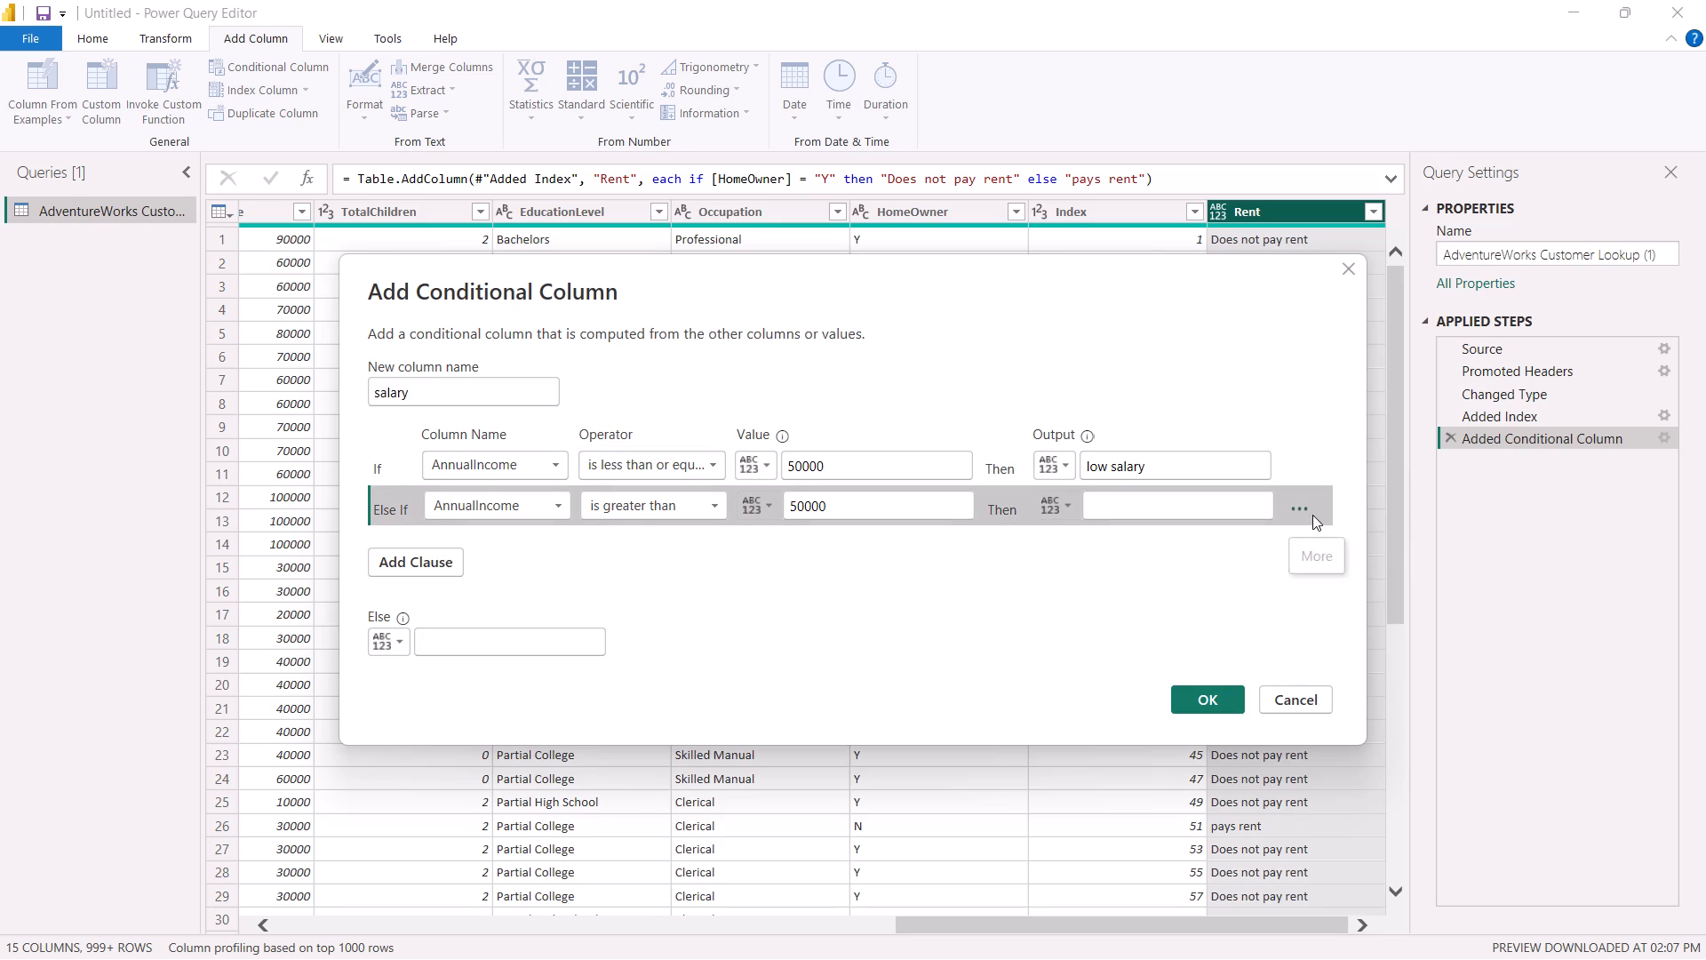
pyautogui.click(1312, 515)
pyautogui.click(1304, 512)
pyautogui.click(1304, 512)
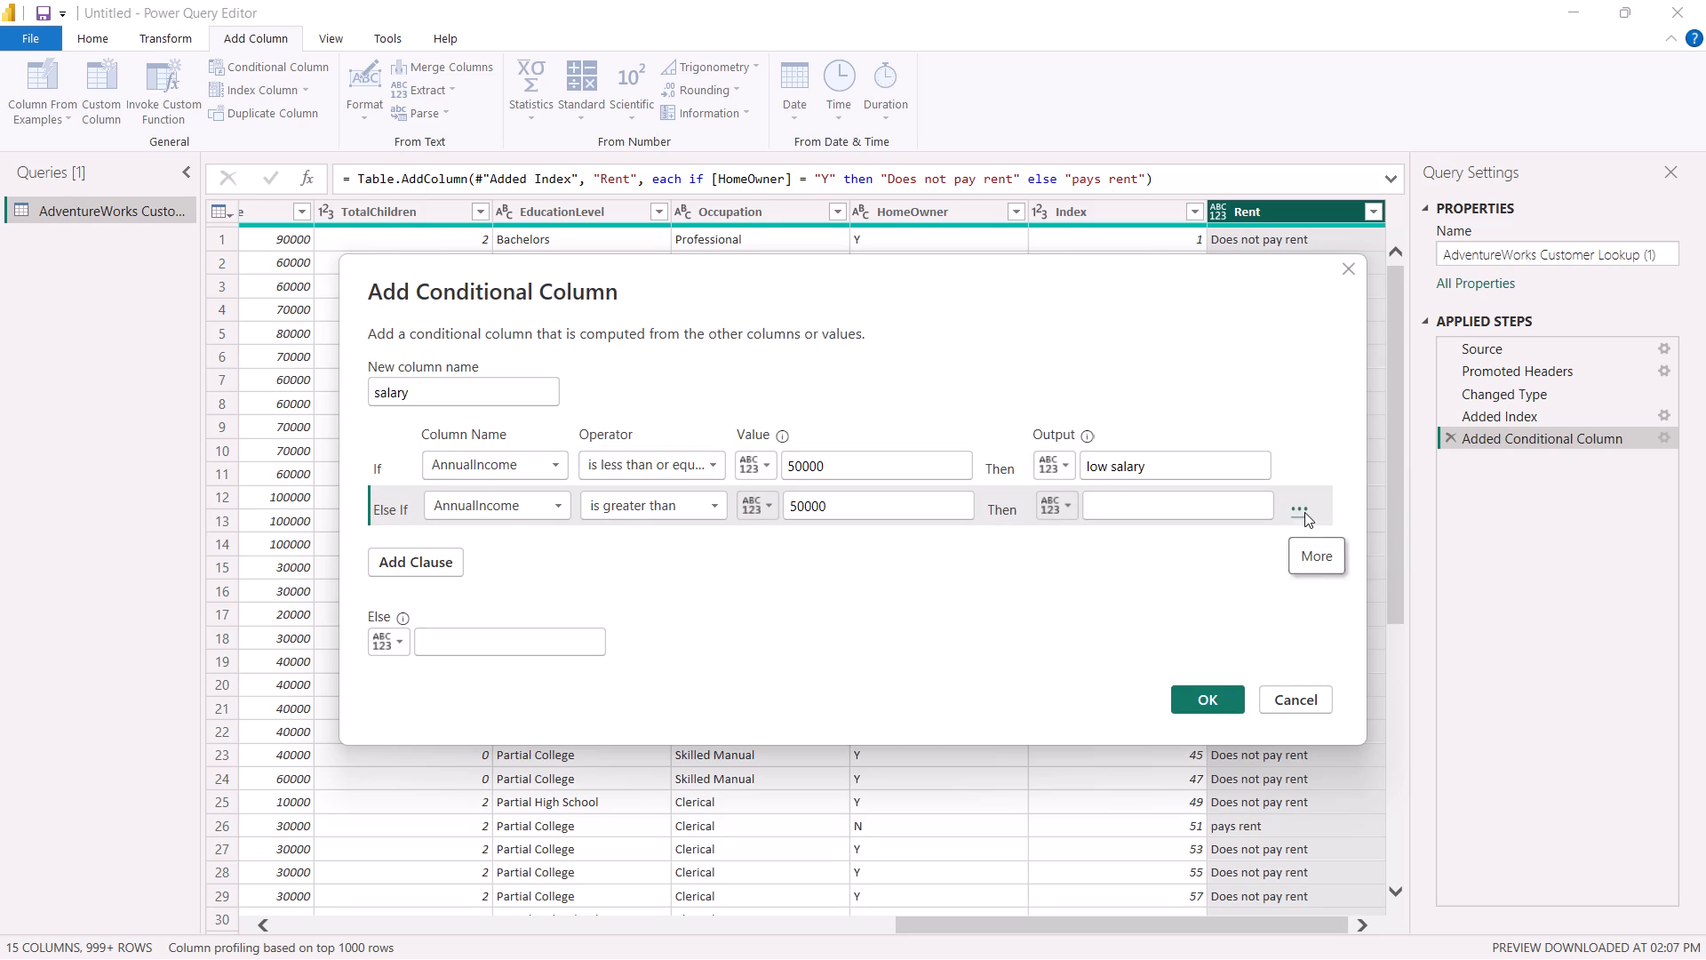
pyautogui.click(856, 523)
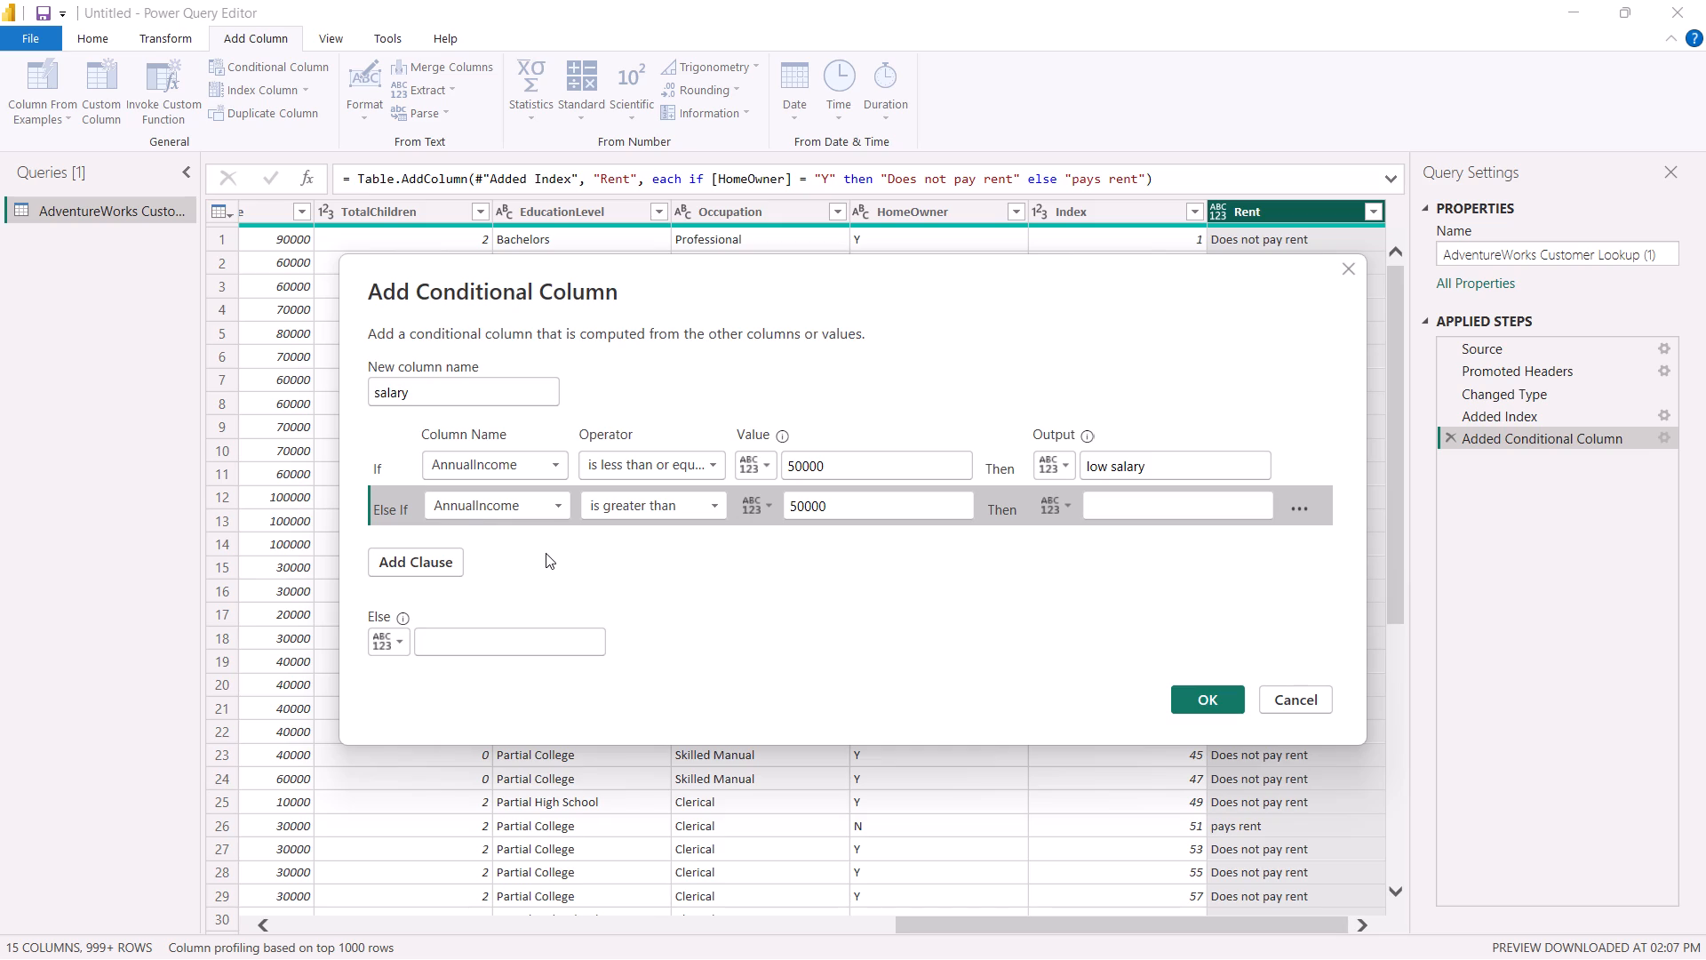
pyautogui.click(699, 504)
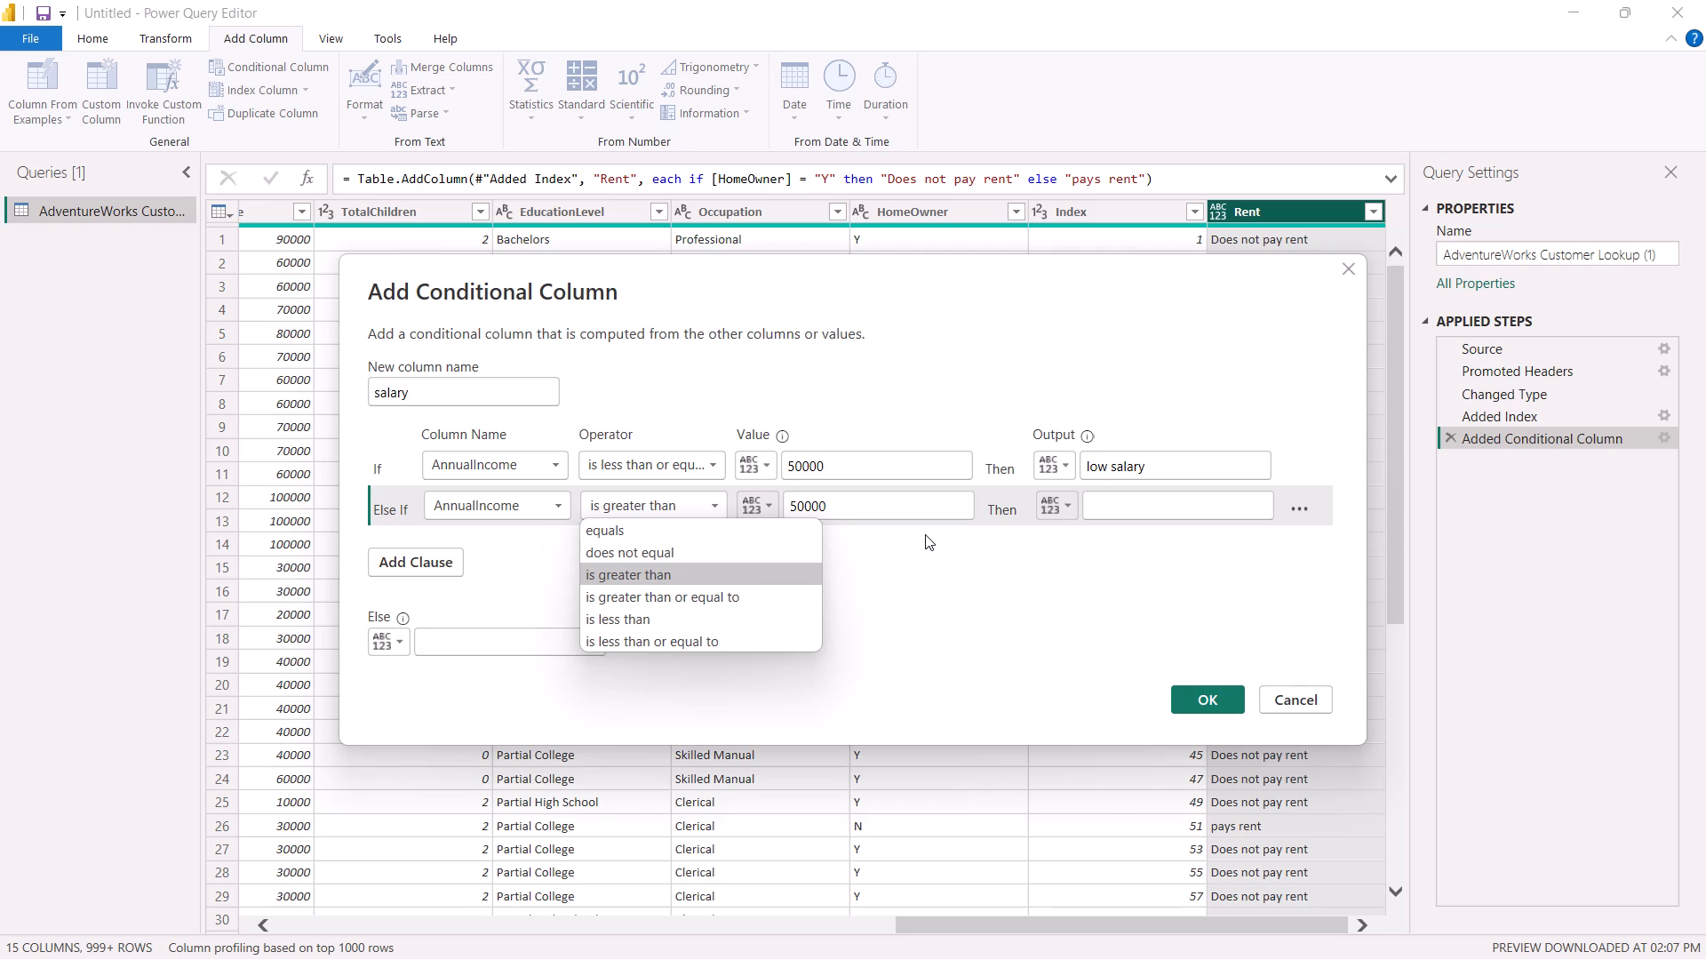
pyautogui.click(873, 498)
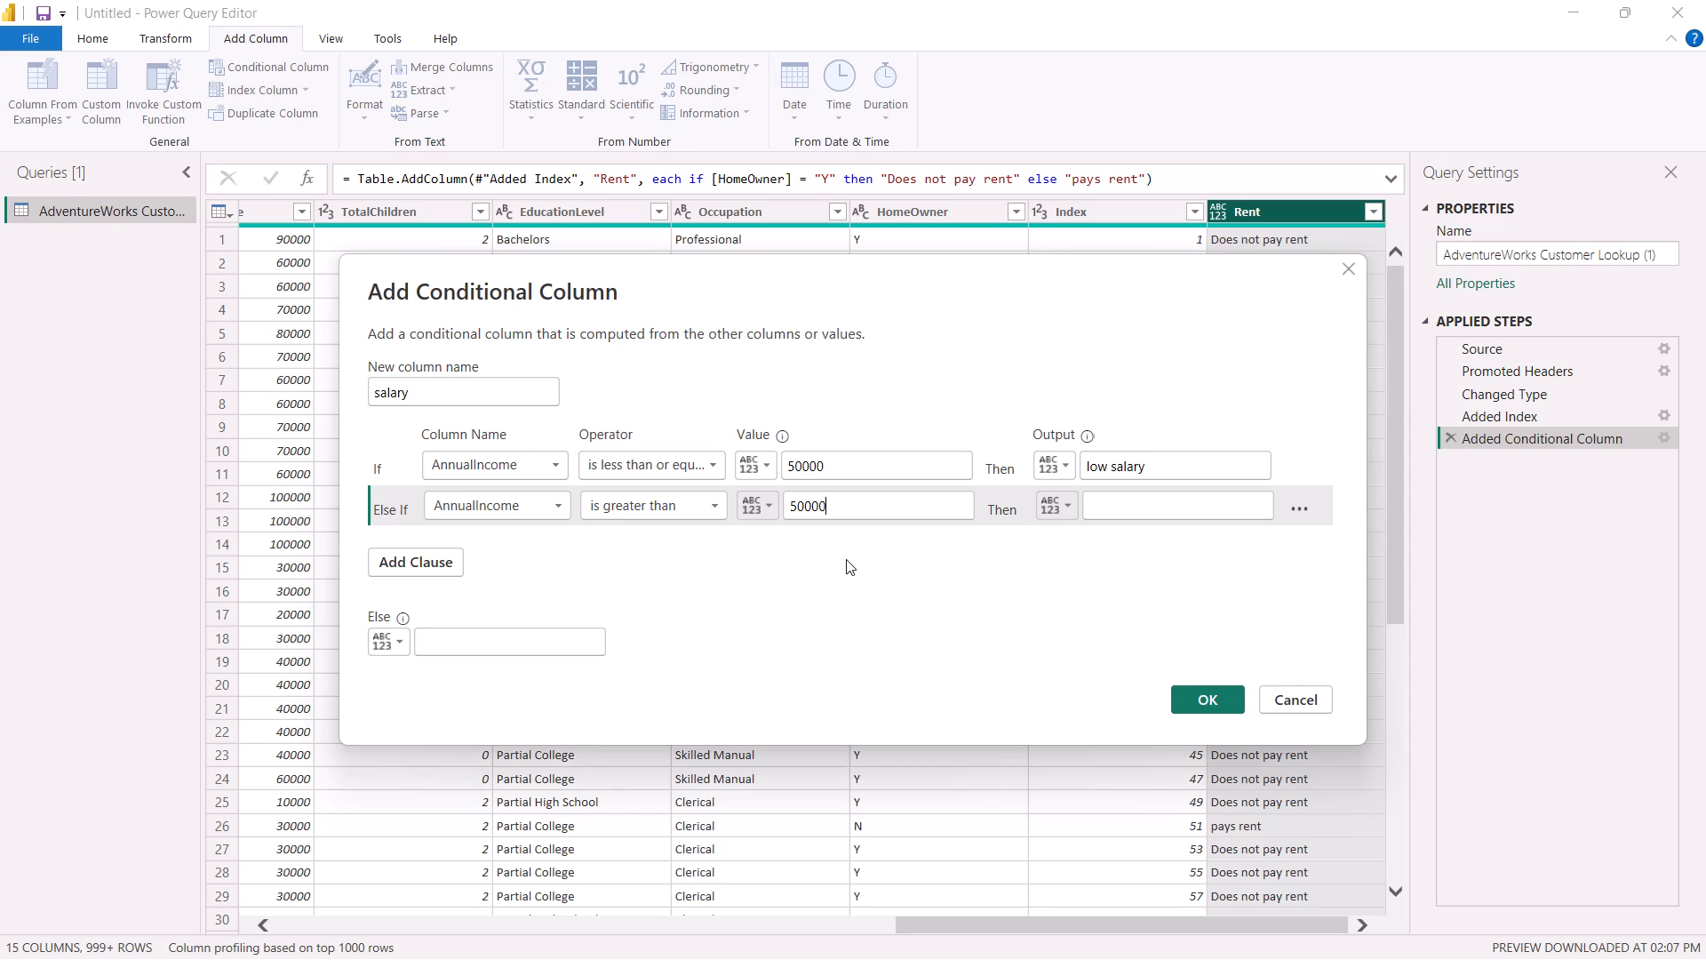
# Add a second, empty else-if clause to the salary column.
pyautogui.click(419, 562)
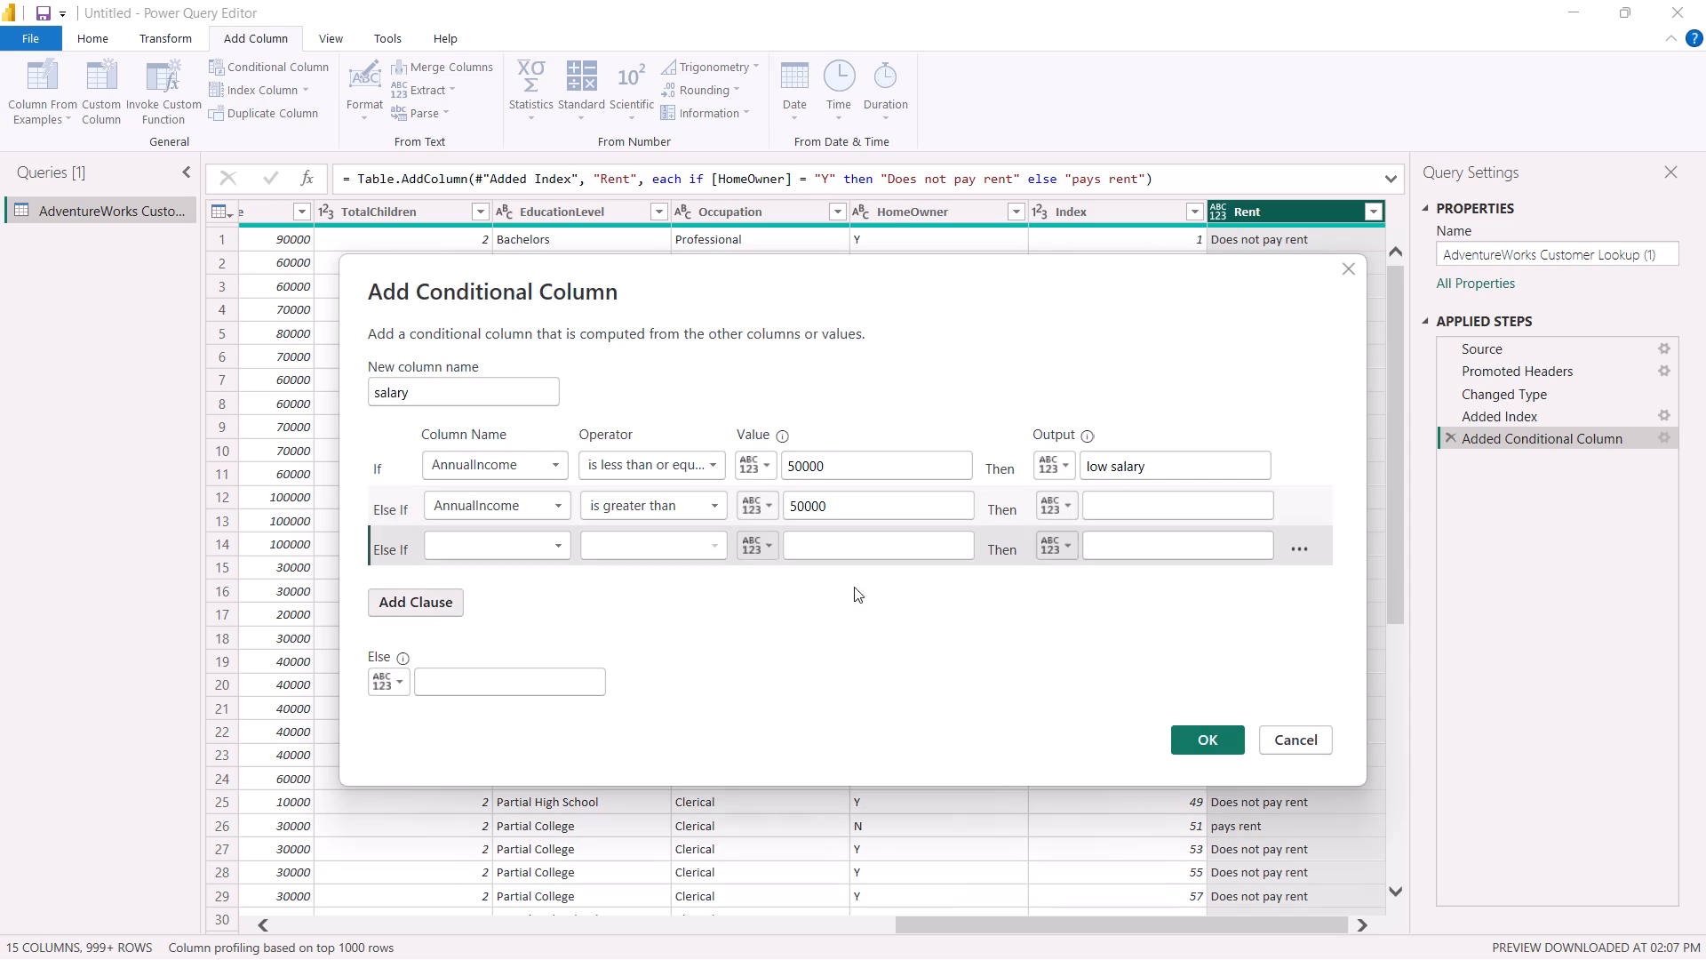
pyautogui.click(1110, 506)
# Change the first else-if clause's condition to AnnualIncome is less than or equal to 99000.
pyautogui.click(690, 505)
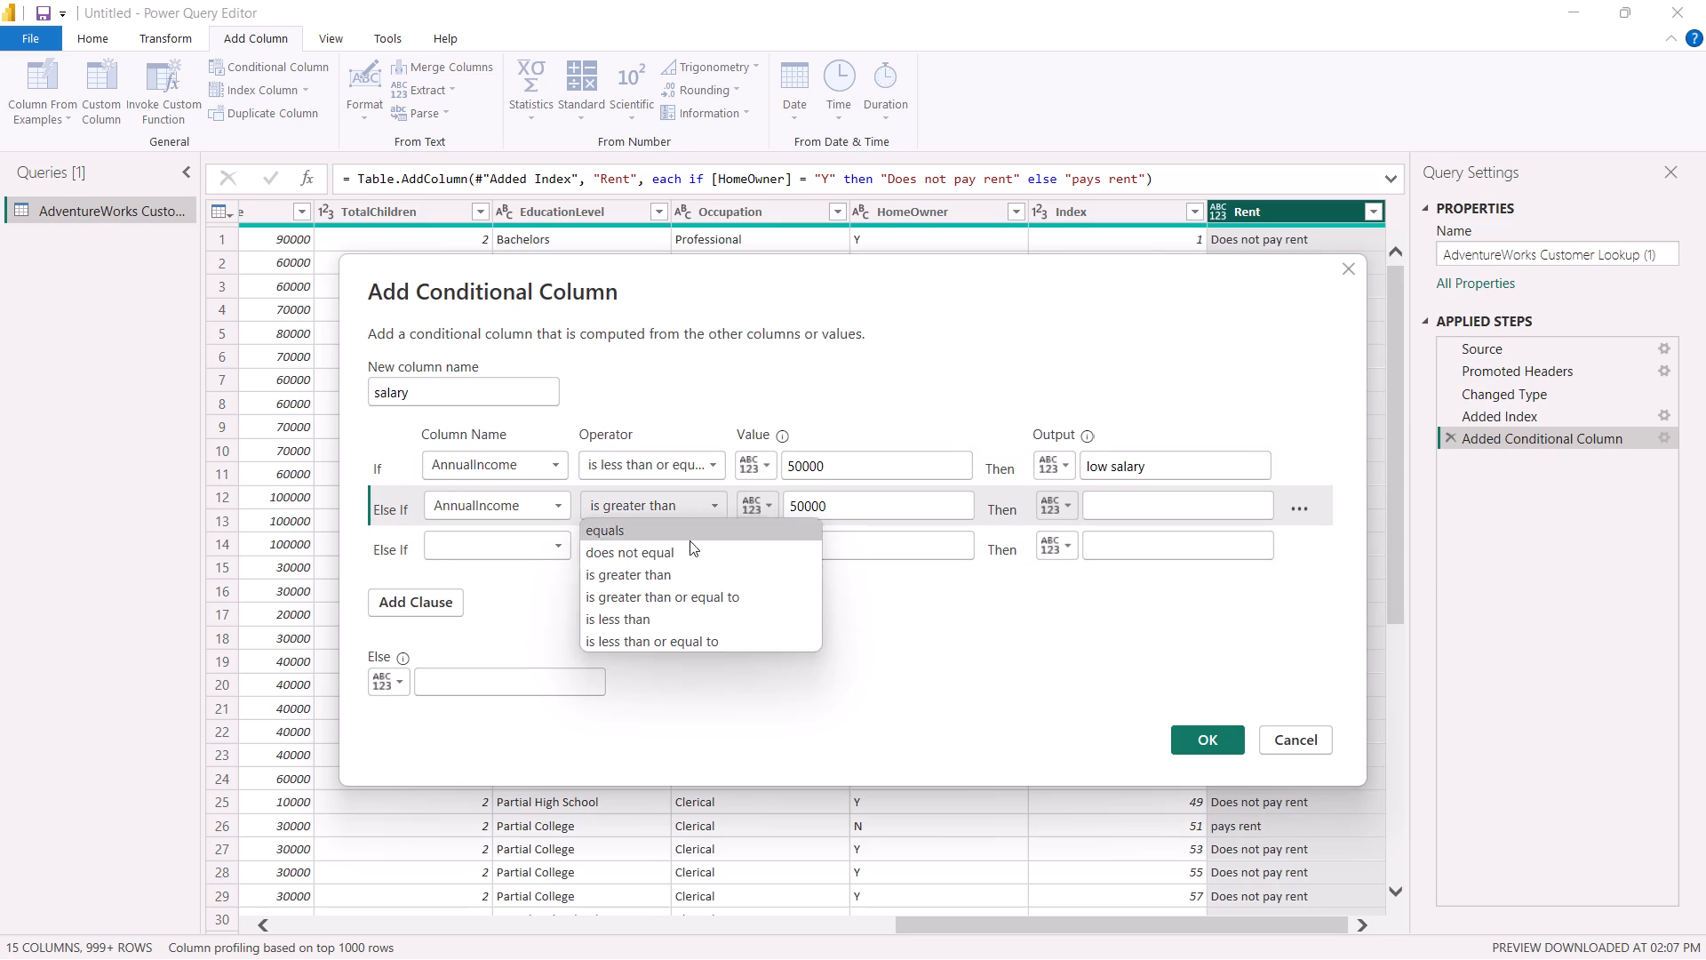
pyautogui.click(651, 637)
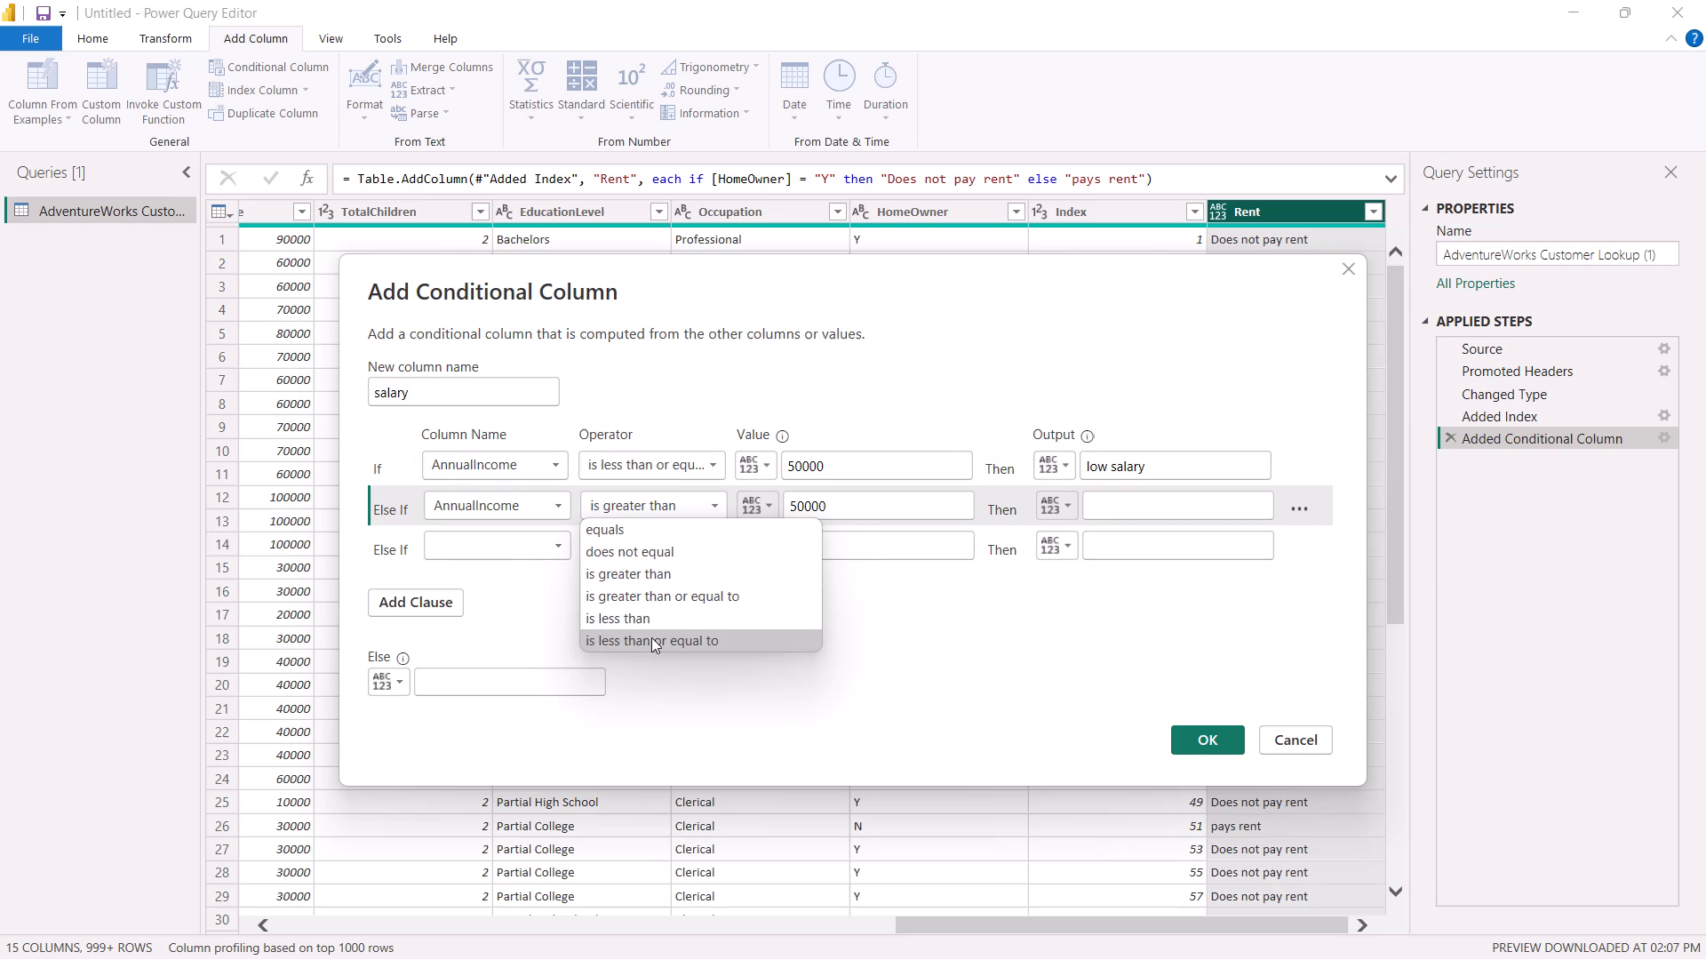
pyautogui.click(802, 506)
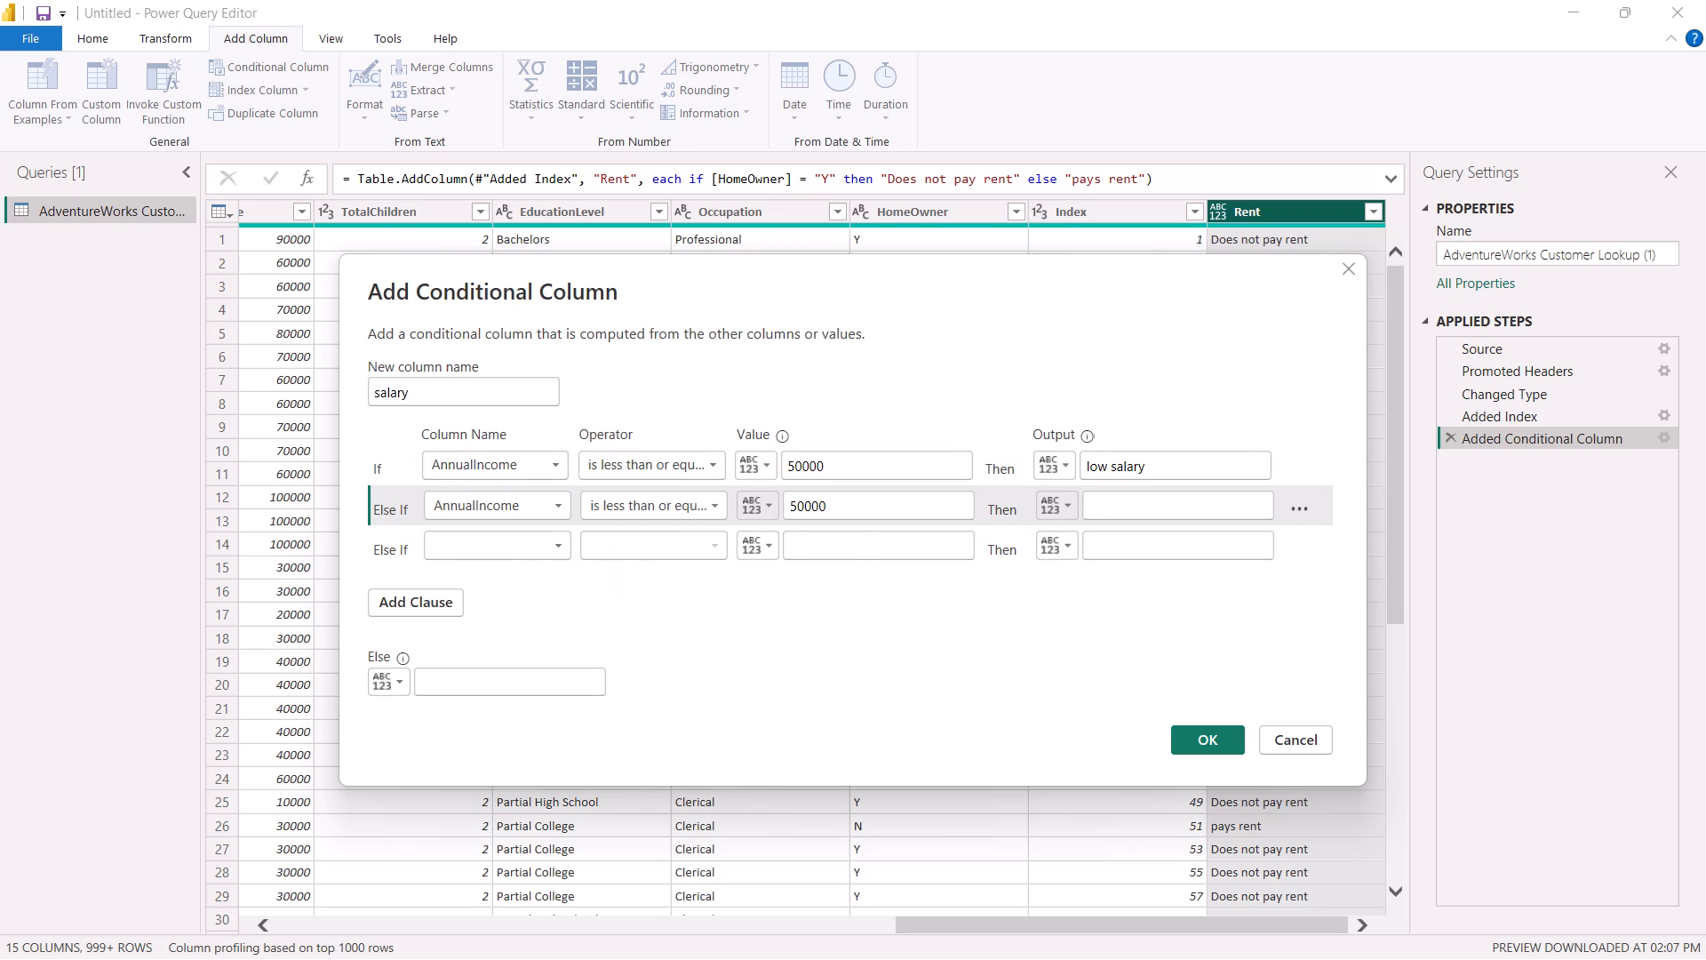
pyautogui.press('BackSpace')
pyautogui.press('BackSpace')
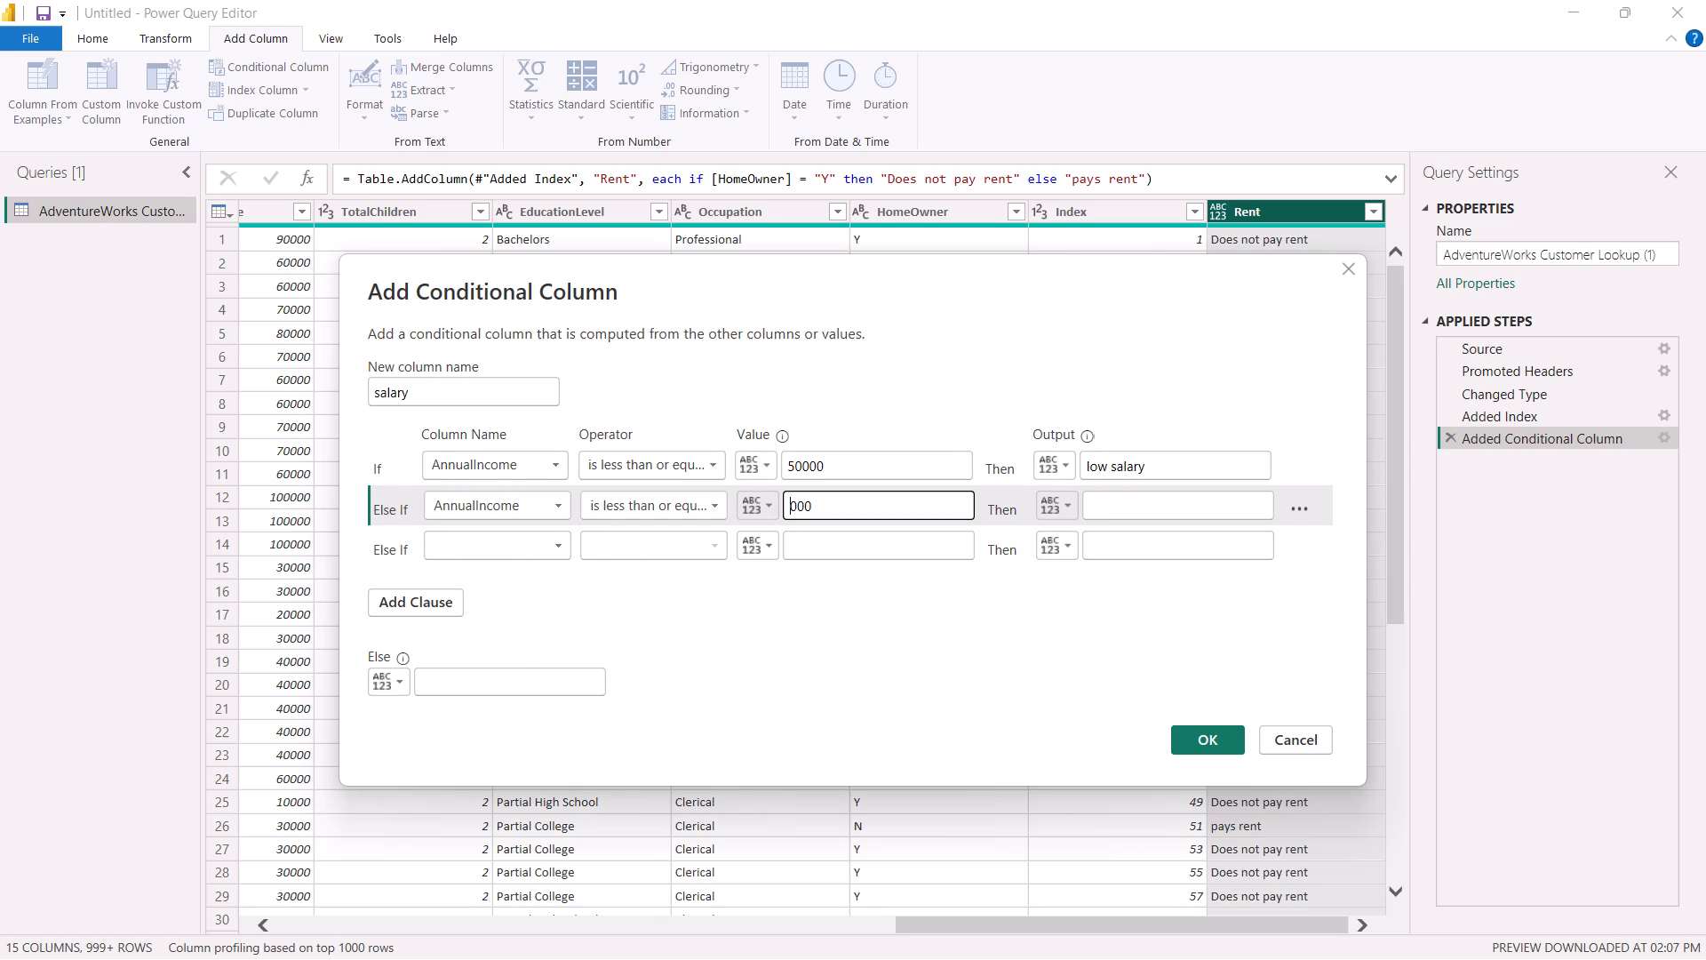
pyautogui.write('99')
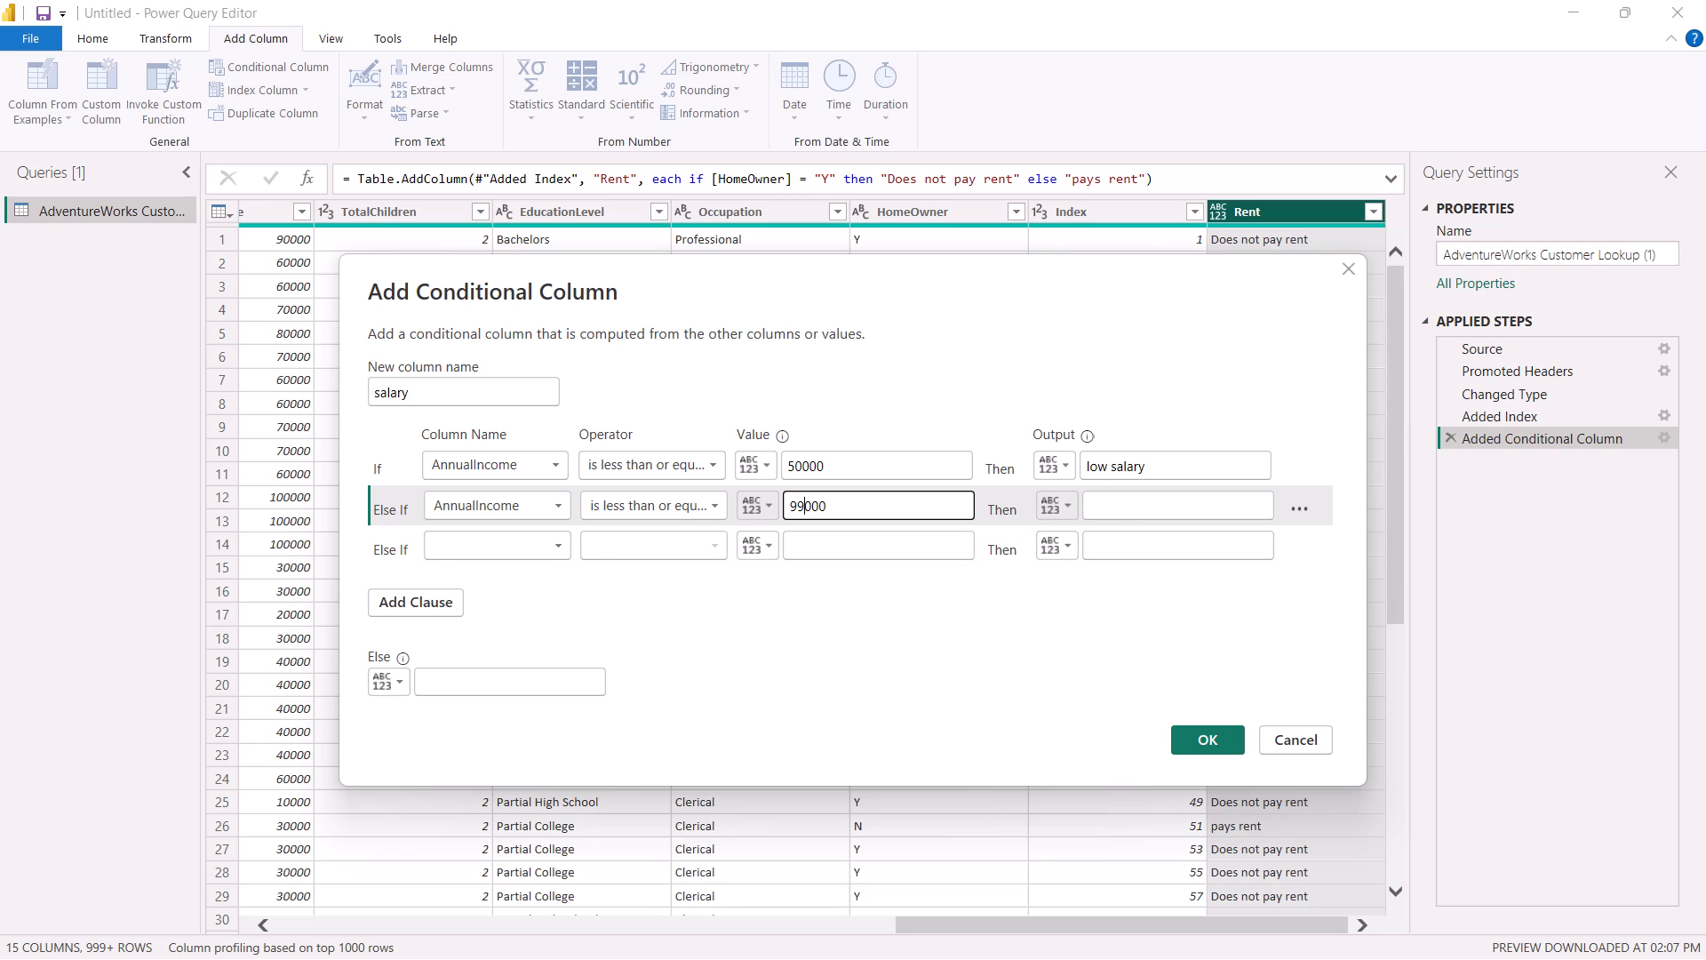
# Set the first else-if clause's output to "avg salary".
pyautogui.click(1141, 515)
pyautogui.write('high')
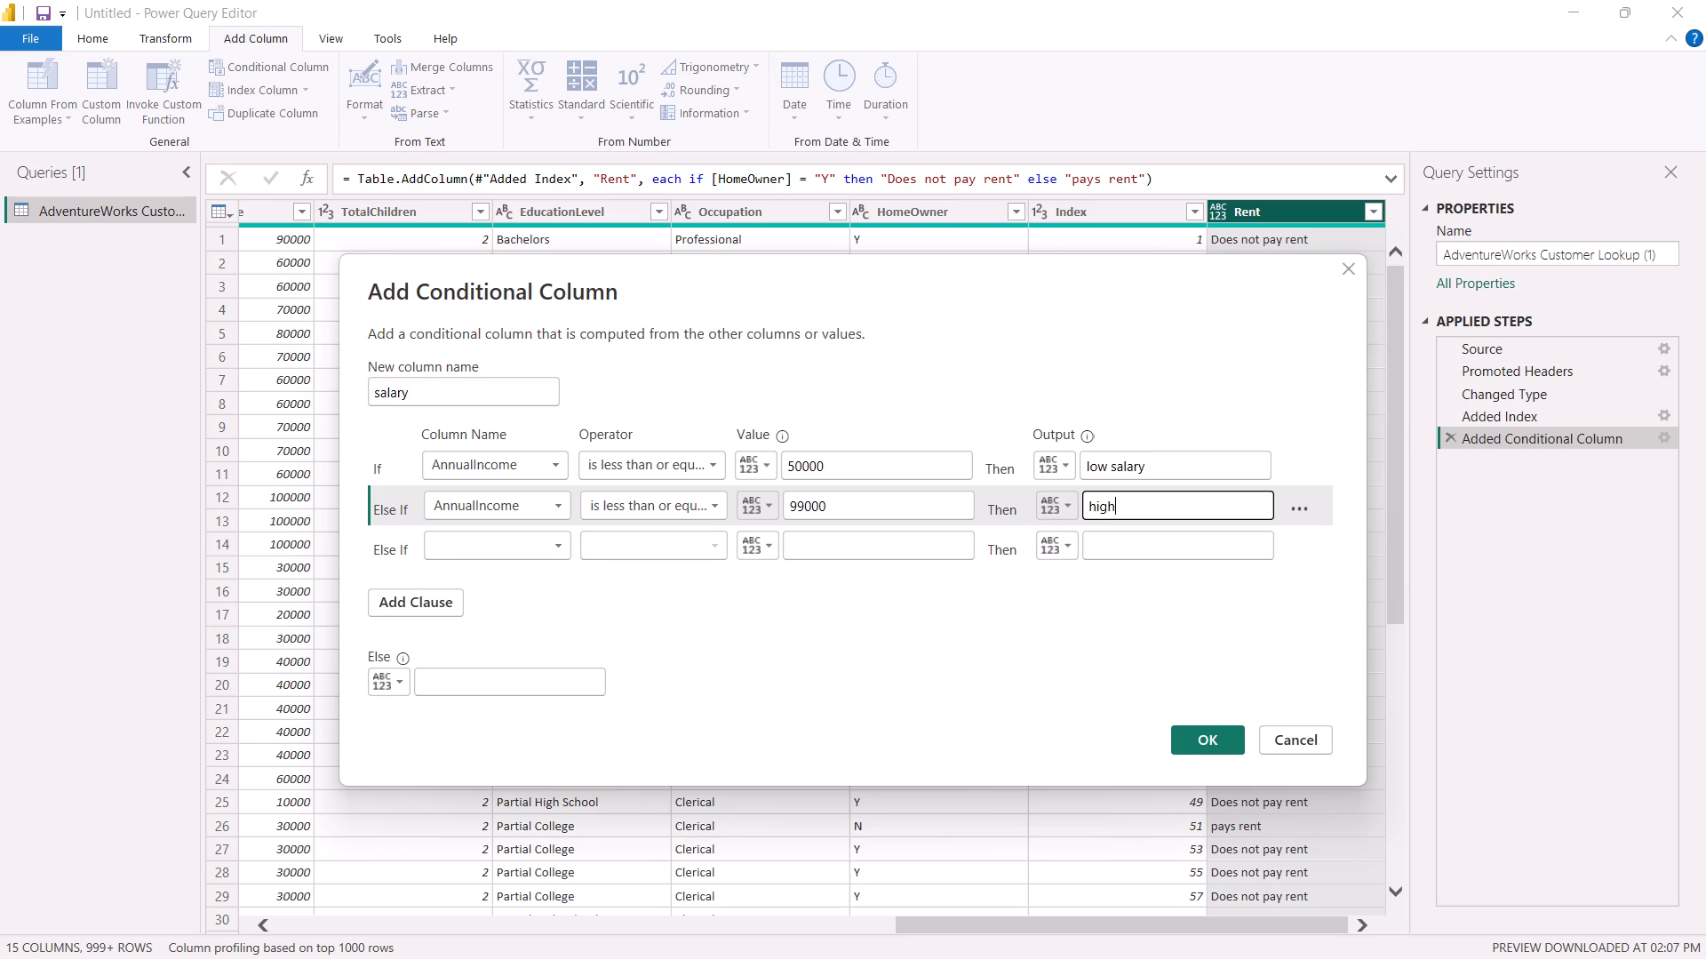
pyautogui.press('BackSpace')
pyautogui.press('BackSpace')
pyautogui.press('BackSpace')
pyautogui.press('BackSpace')
pyautogui.write('LAR')
pyautogui.press('BackSpace')
pyautogui.press('BackSpace')
pyautogui.press('BackSpace')
pyautogui.write('alaru')
pyautogui.press('BackSpace')
pyautogui.press('y')
# Define the second else-if clause as AnnualIncome is greater than 99000 with the output "high salary", and create the salary column.
pyautogui.click(538, 552)
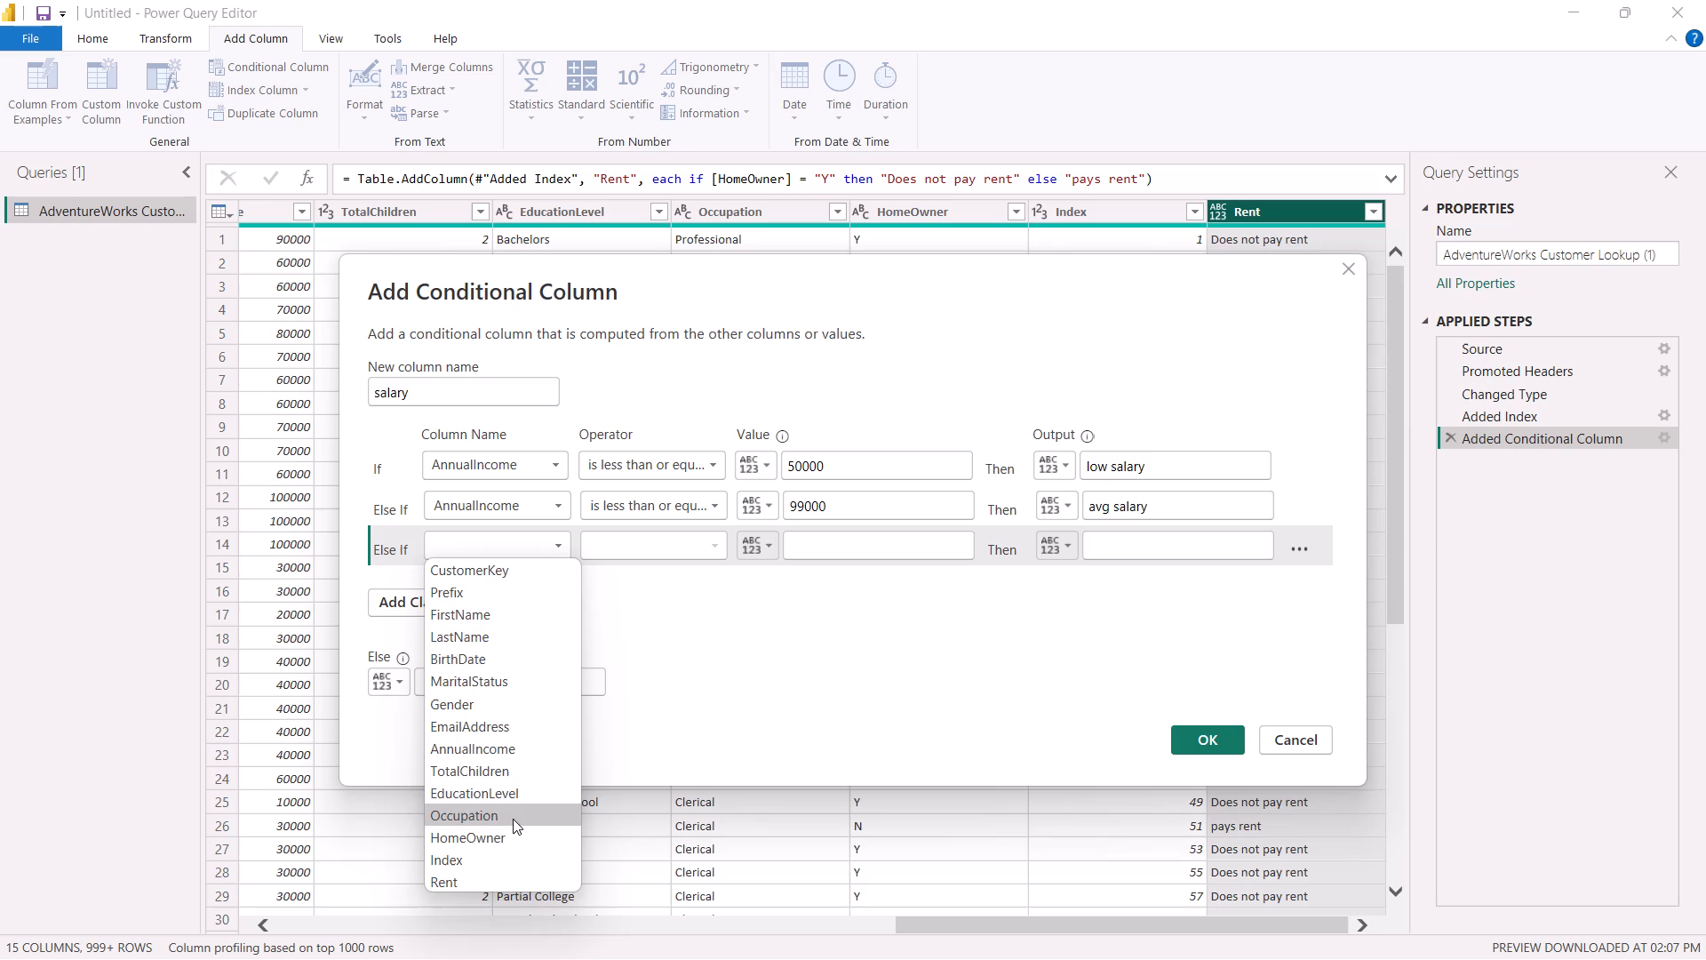
pyautogui.click(506, 756)
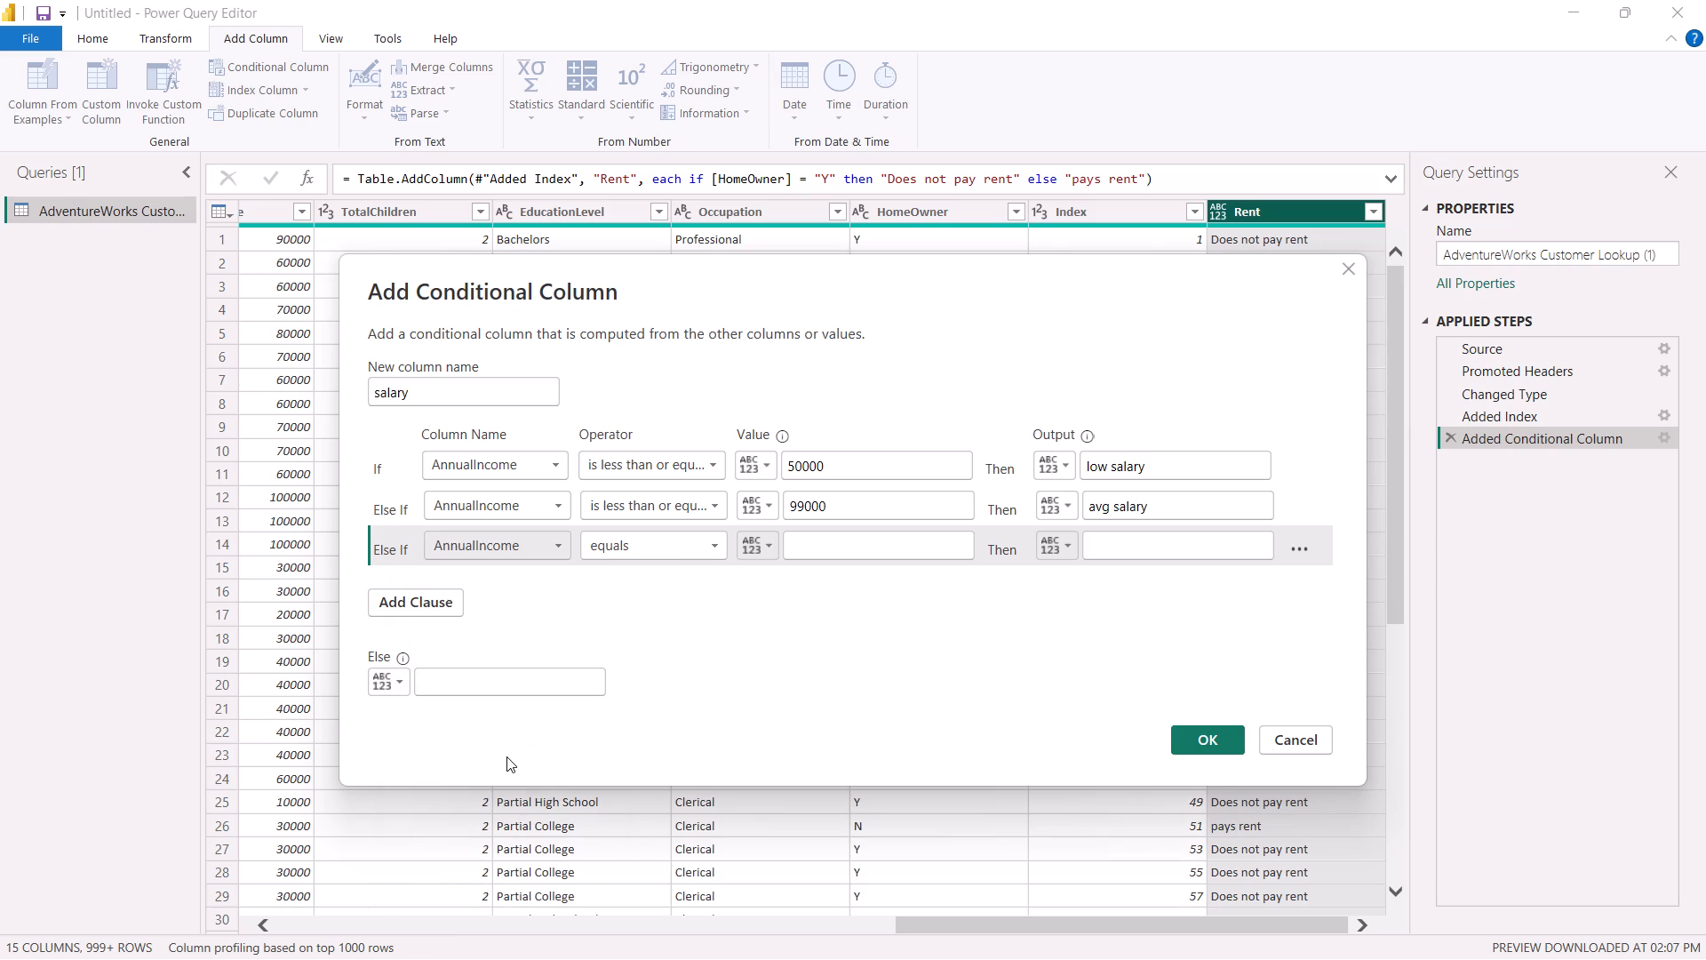
pyautogui.click(711, 537)
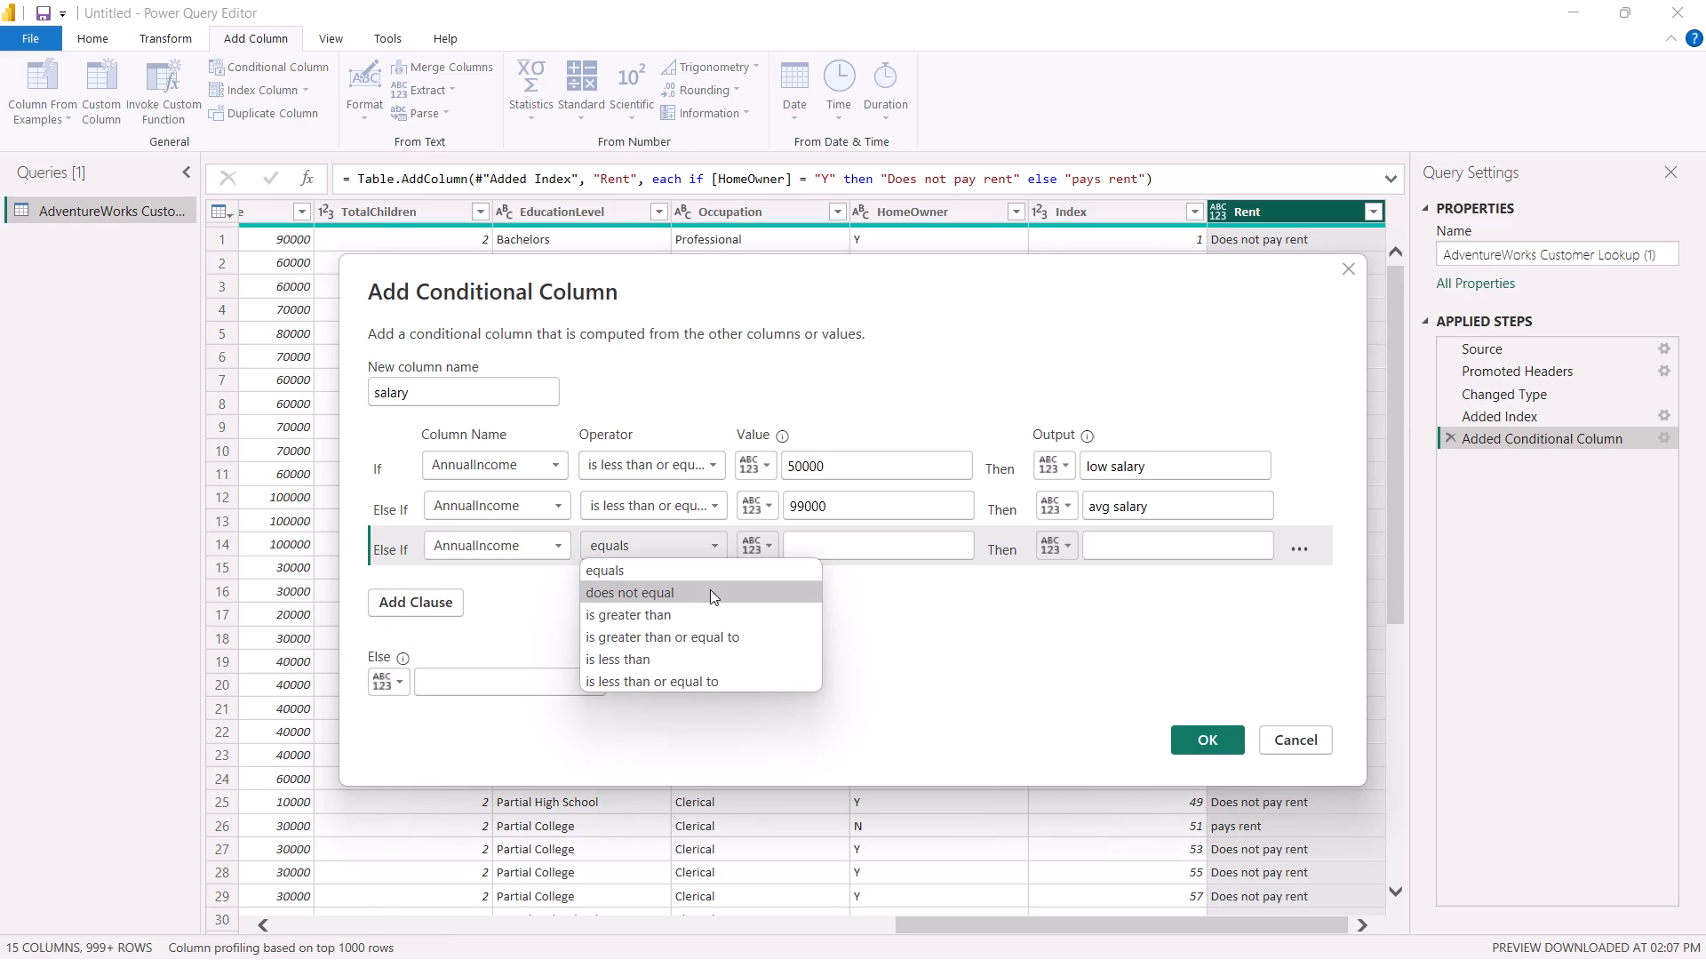
pyautogui.click(689, 610)
pyautogui.click(832, 545)
pyautogui.write('99000')
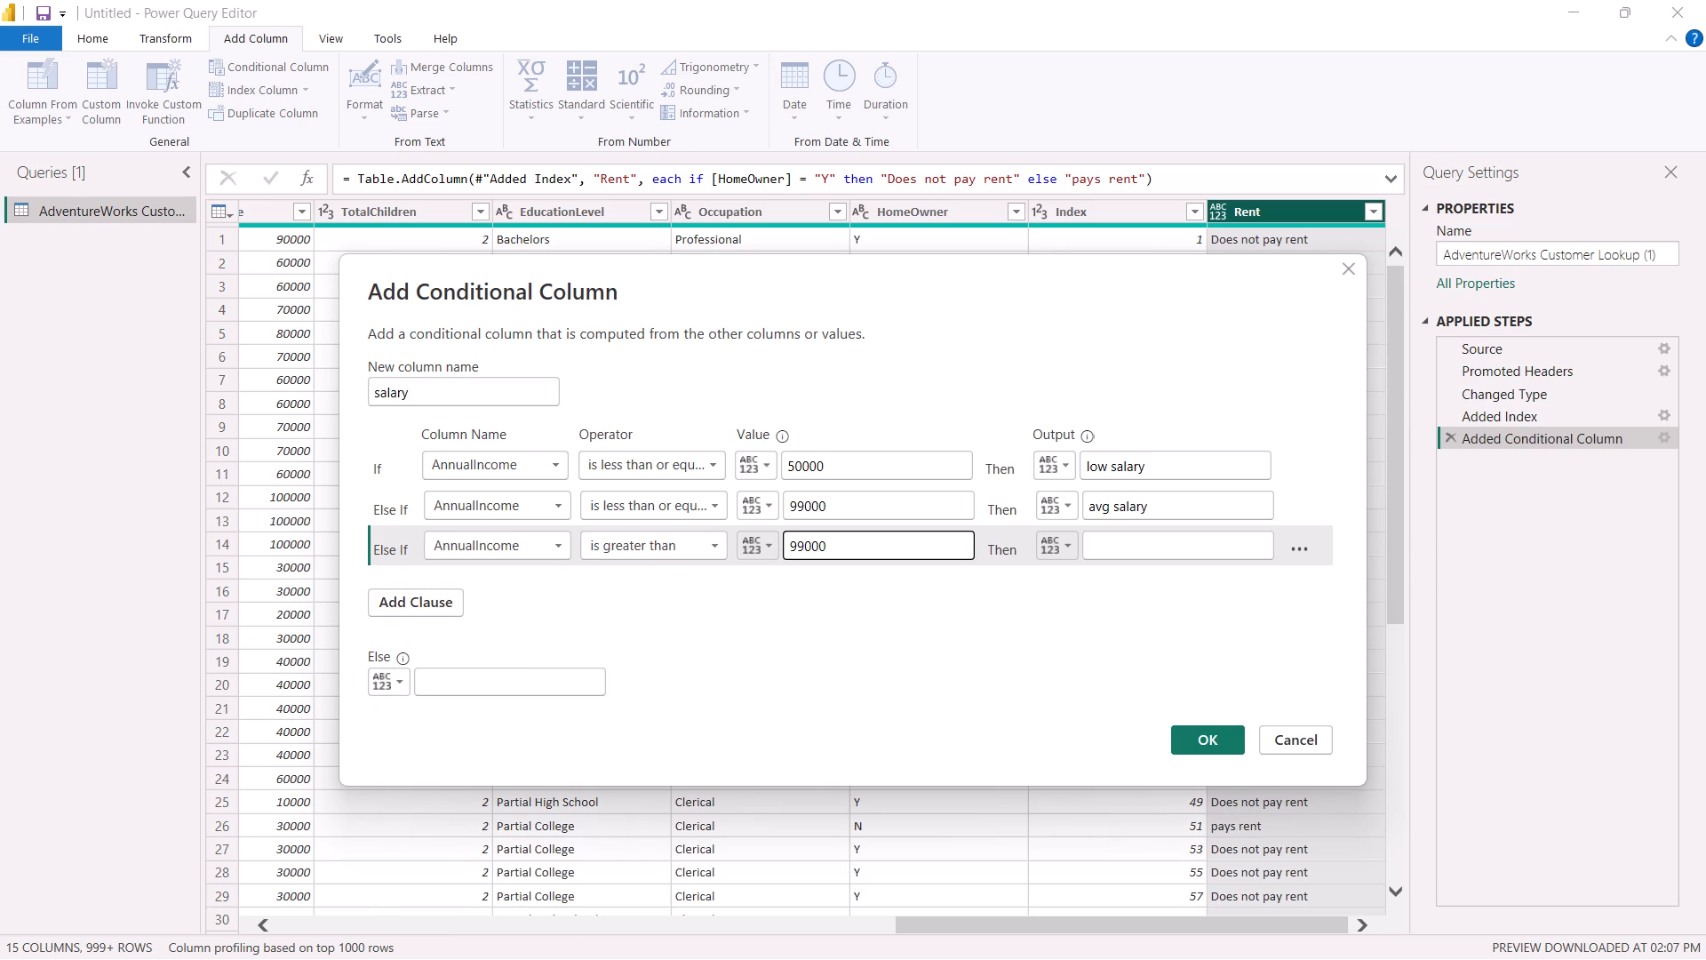
pyautogui.click(1136, 540)
pyautogui.write('high salary')
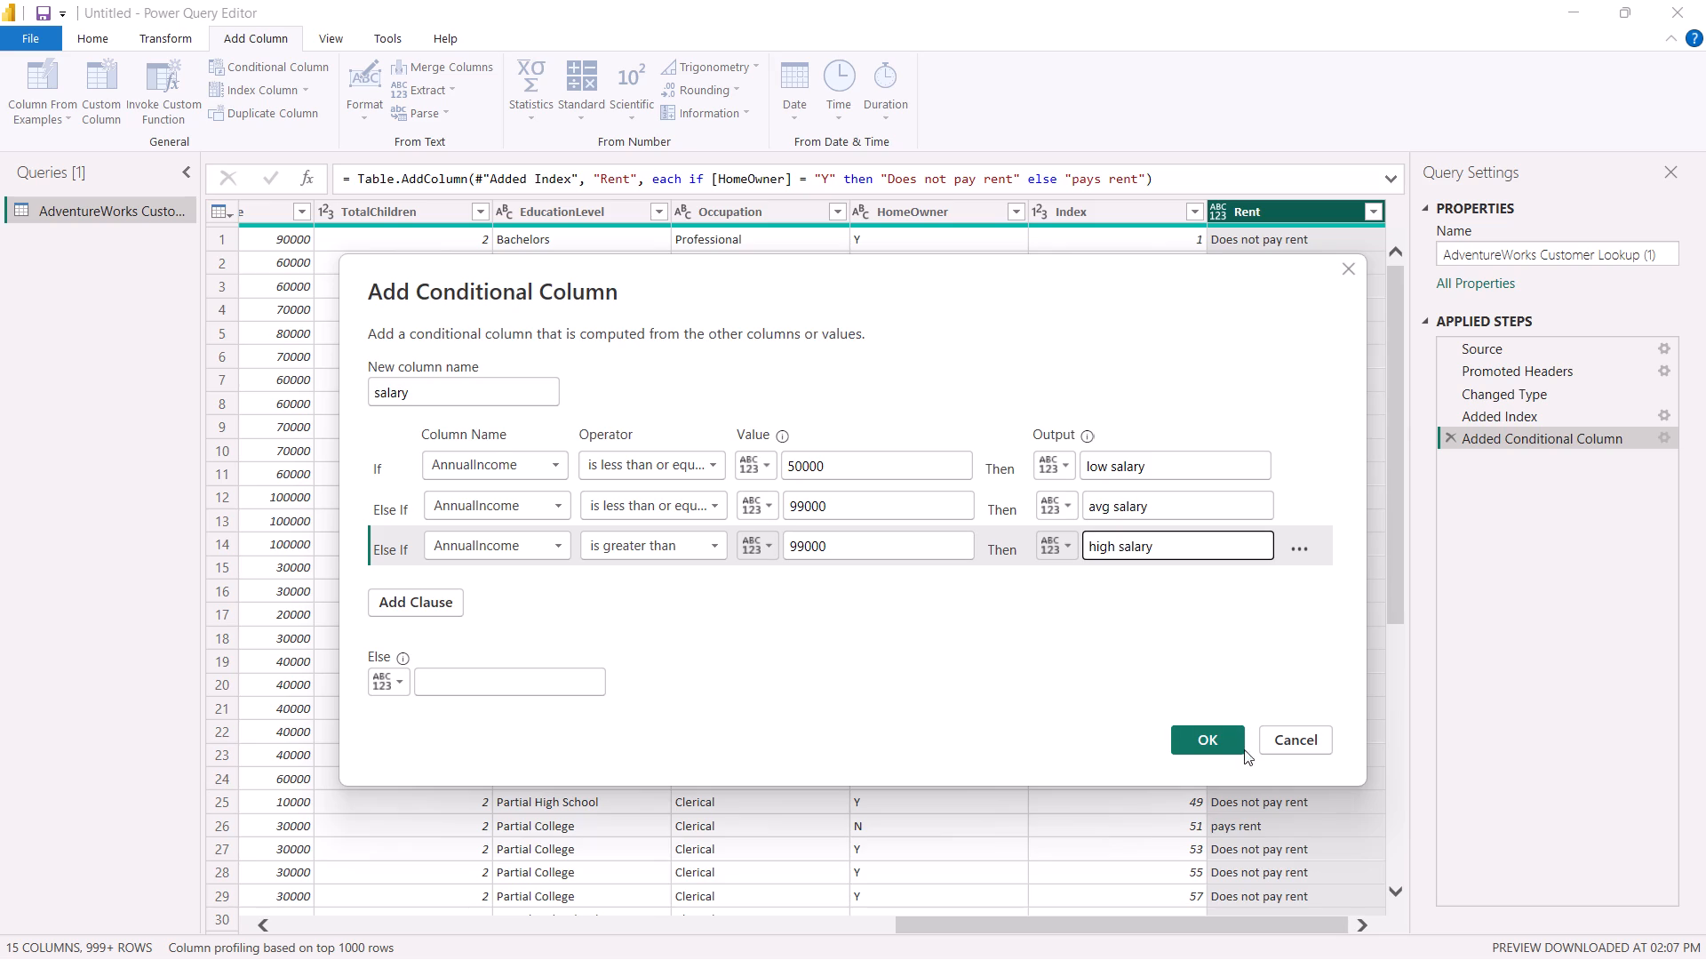
pyautogui.click(1221, 744)
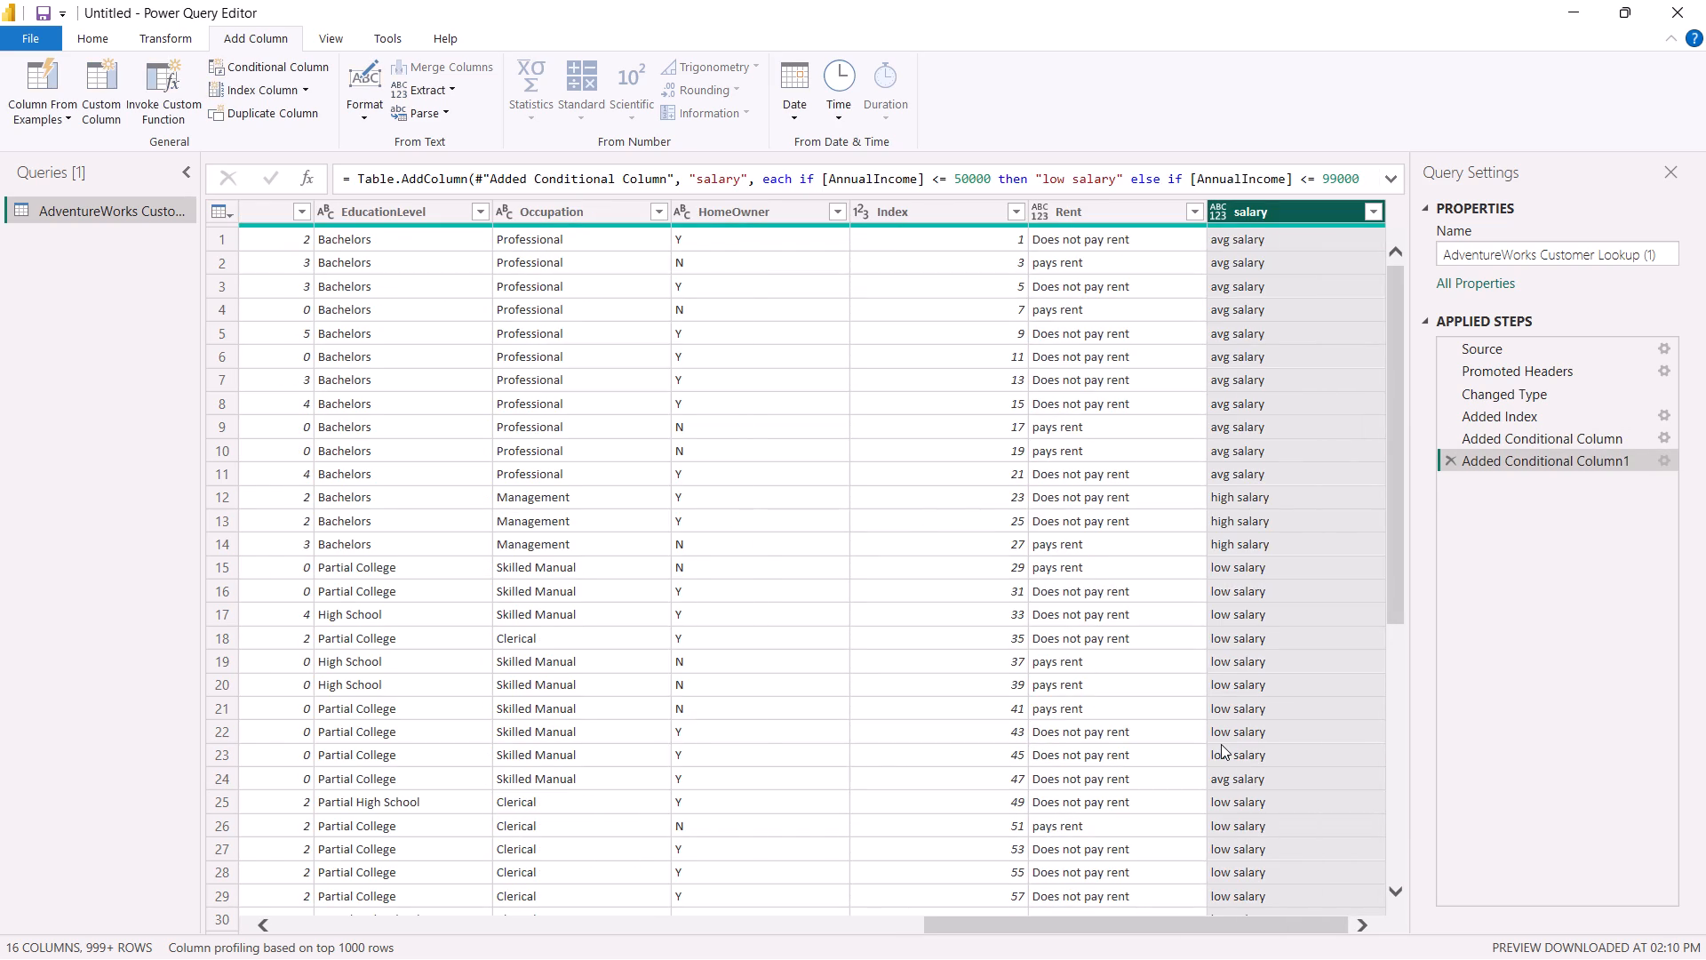
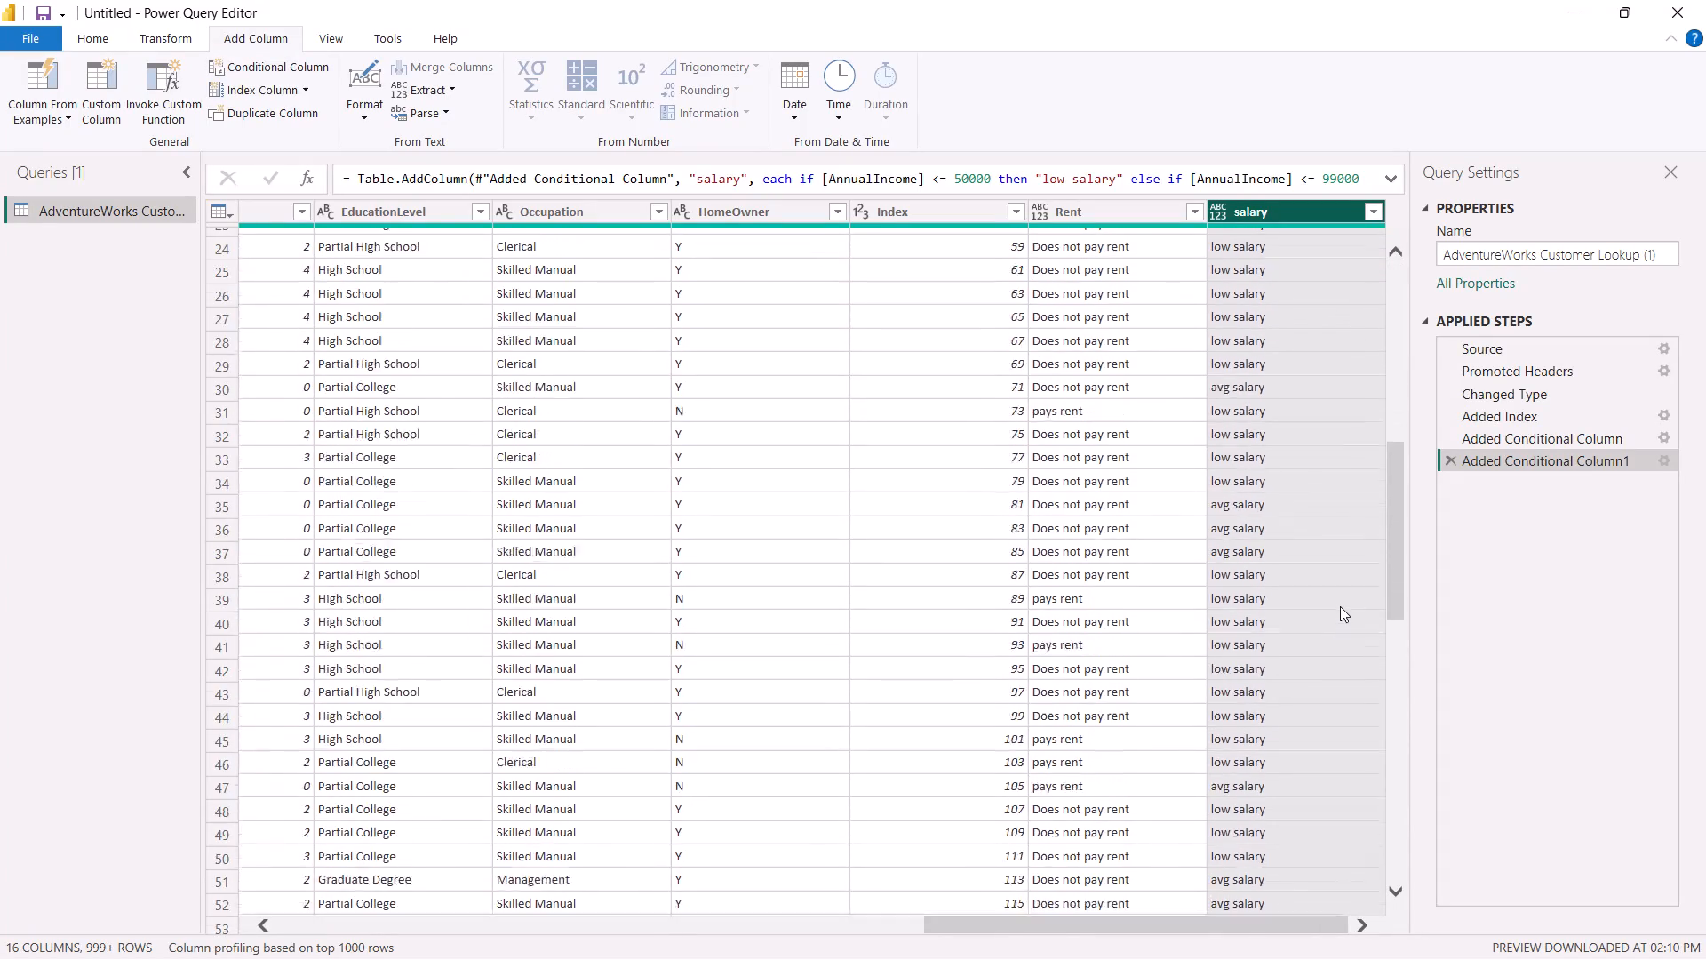
# Review the low, avg and high salary values in the new salary column across the table's rows.
pyautogui.scroll(20, 1340, 606)
pyautogui.scroll(20, 1340, 606)
pyautogui.scroll(20, 1340, 606)
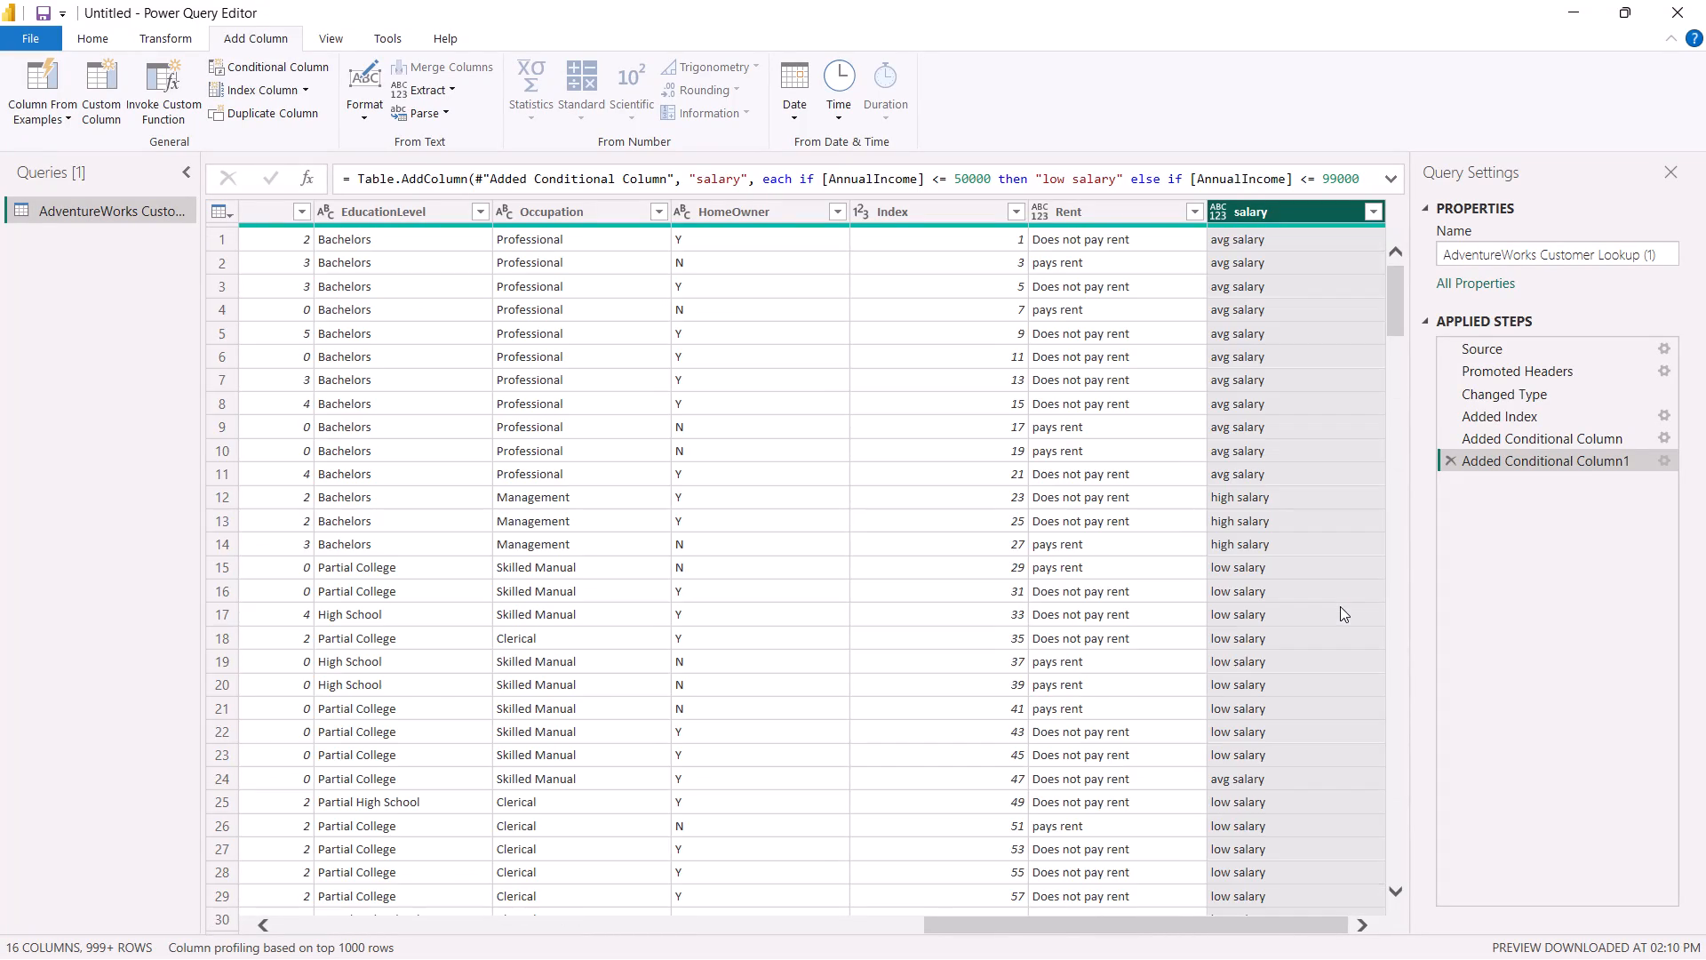
pyautogui.scroll(9, 1340, 606)
pyautogui.scroll(-1, 1256, 788)
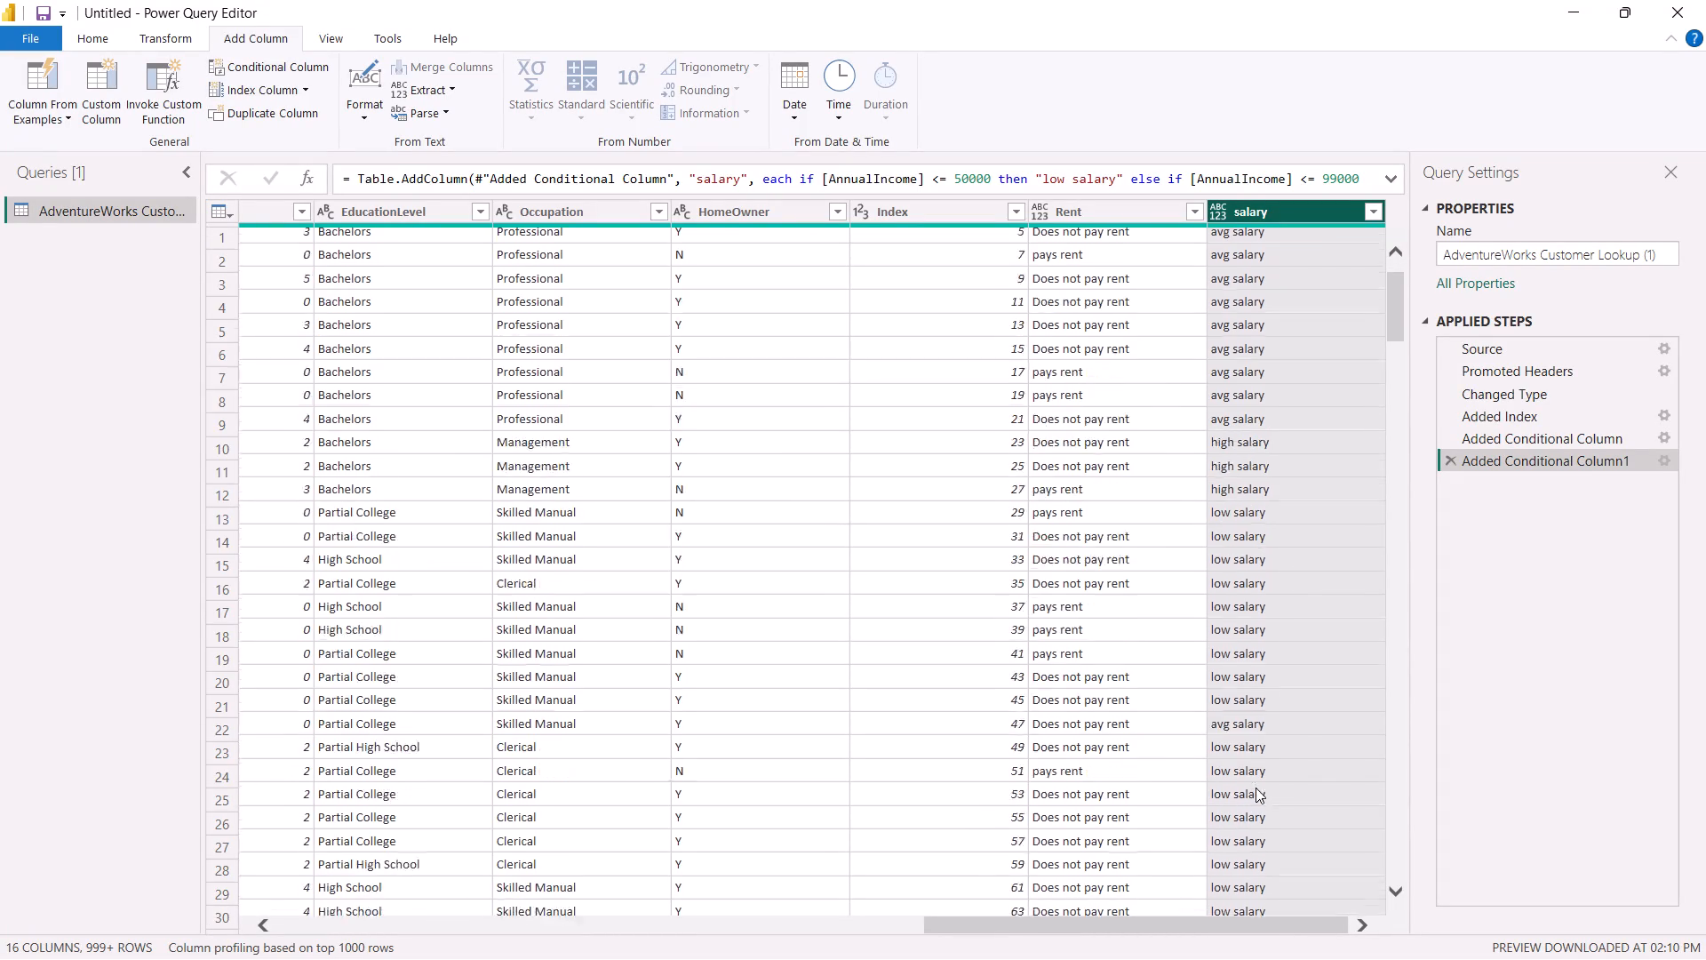
pyautogui.scroll(-2, 1256, 788)
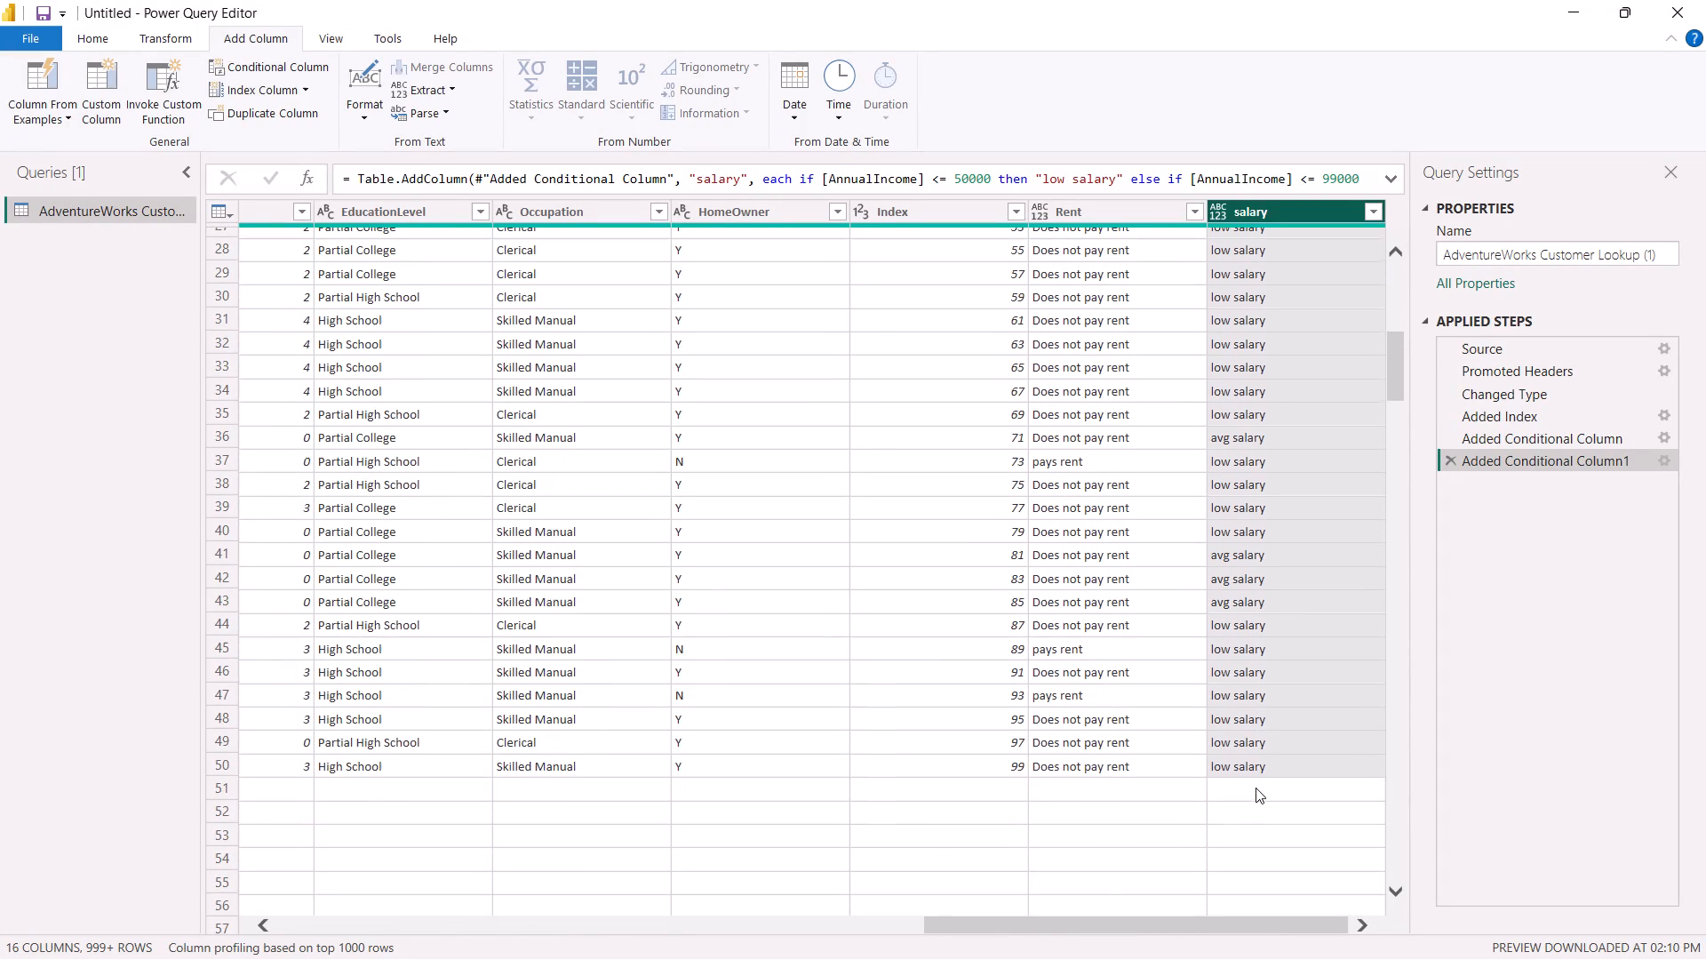
pyautogui.click(1256, 788)
pyautogui.scroll(-15, 1256, 788)
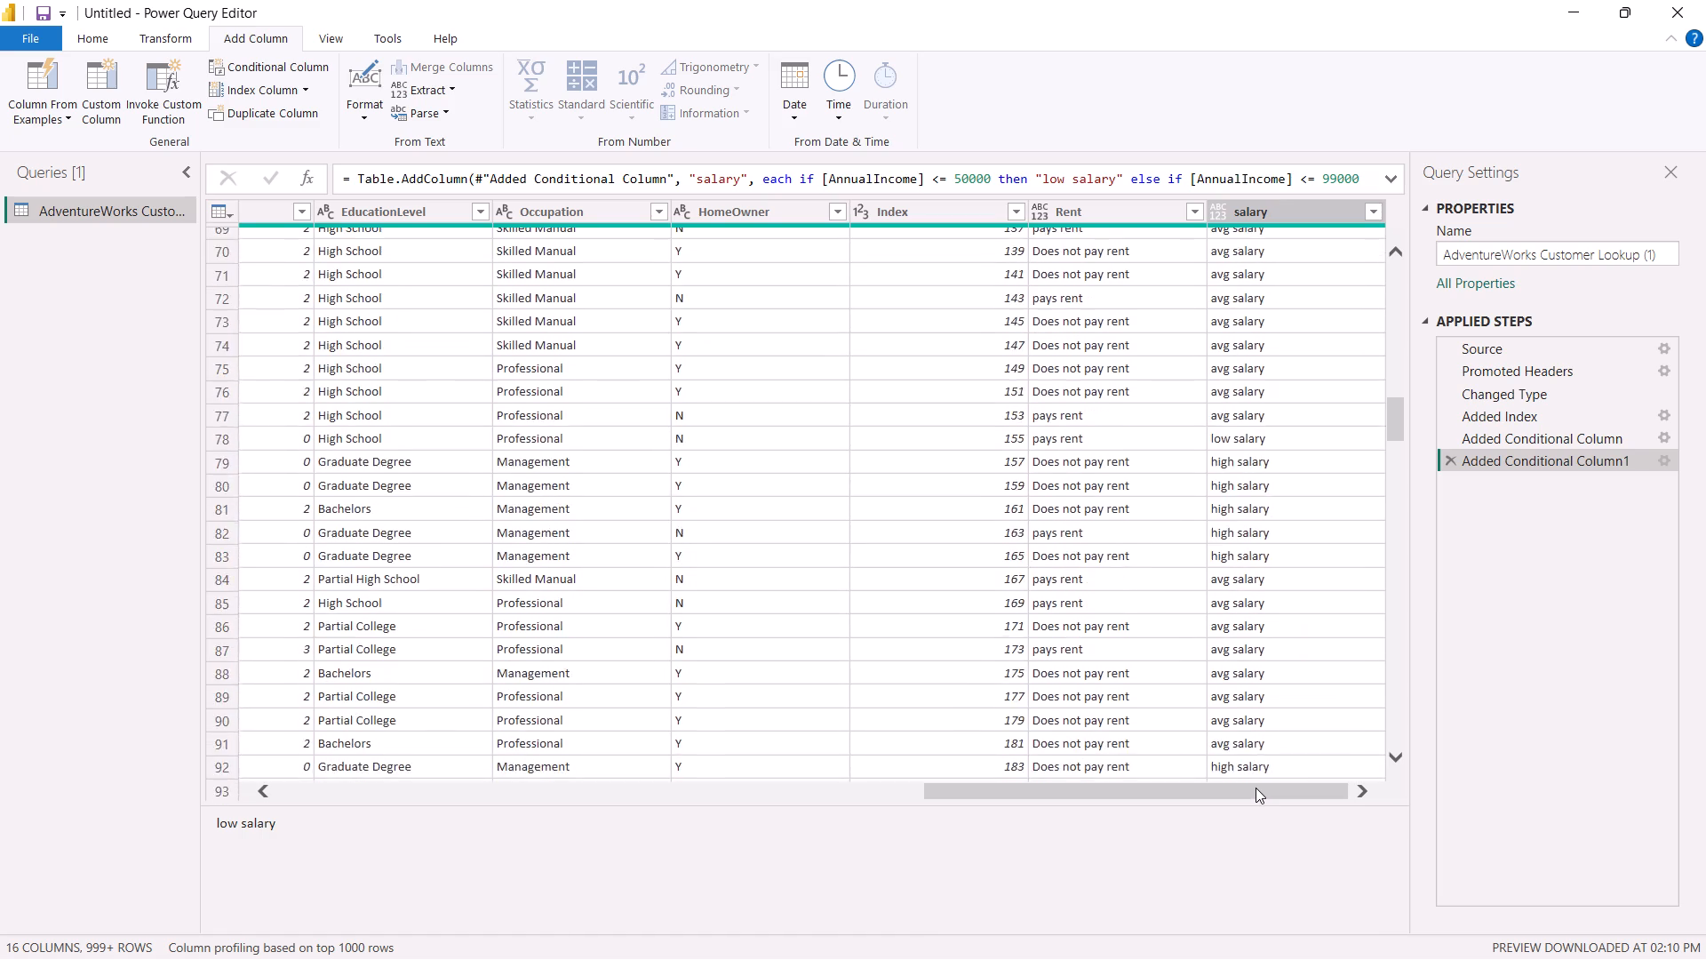
pyautogui.scroll(-8, 1256, 788)
pyautogui.scroll(-20, 1256, 788)
pyautogui.scroll(-20, 1256, 788)
pyautogui.scroll(-19, 1256, 788)
pyautogui.scroll(20, 1232, 591)
pyautogui.scroll(7, 1232, 591)
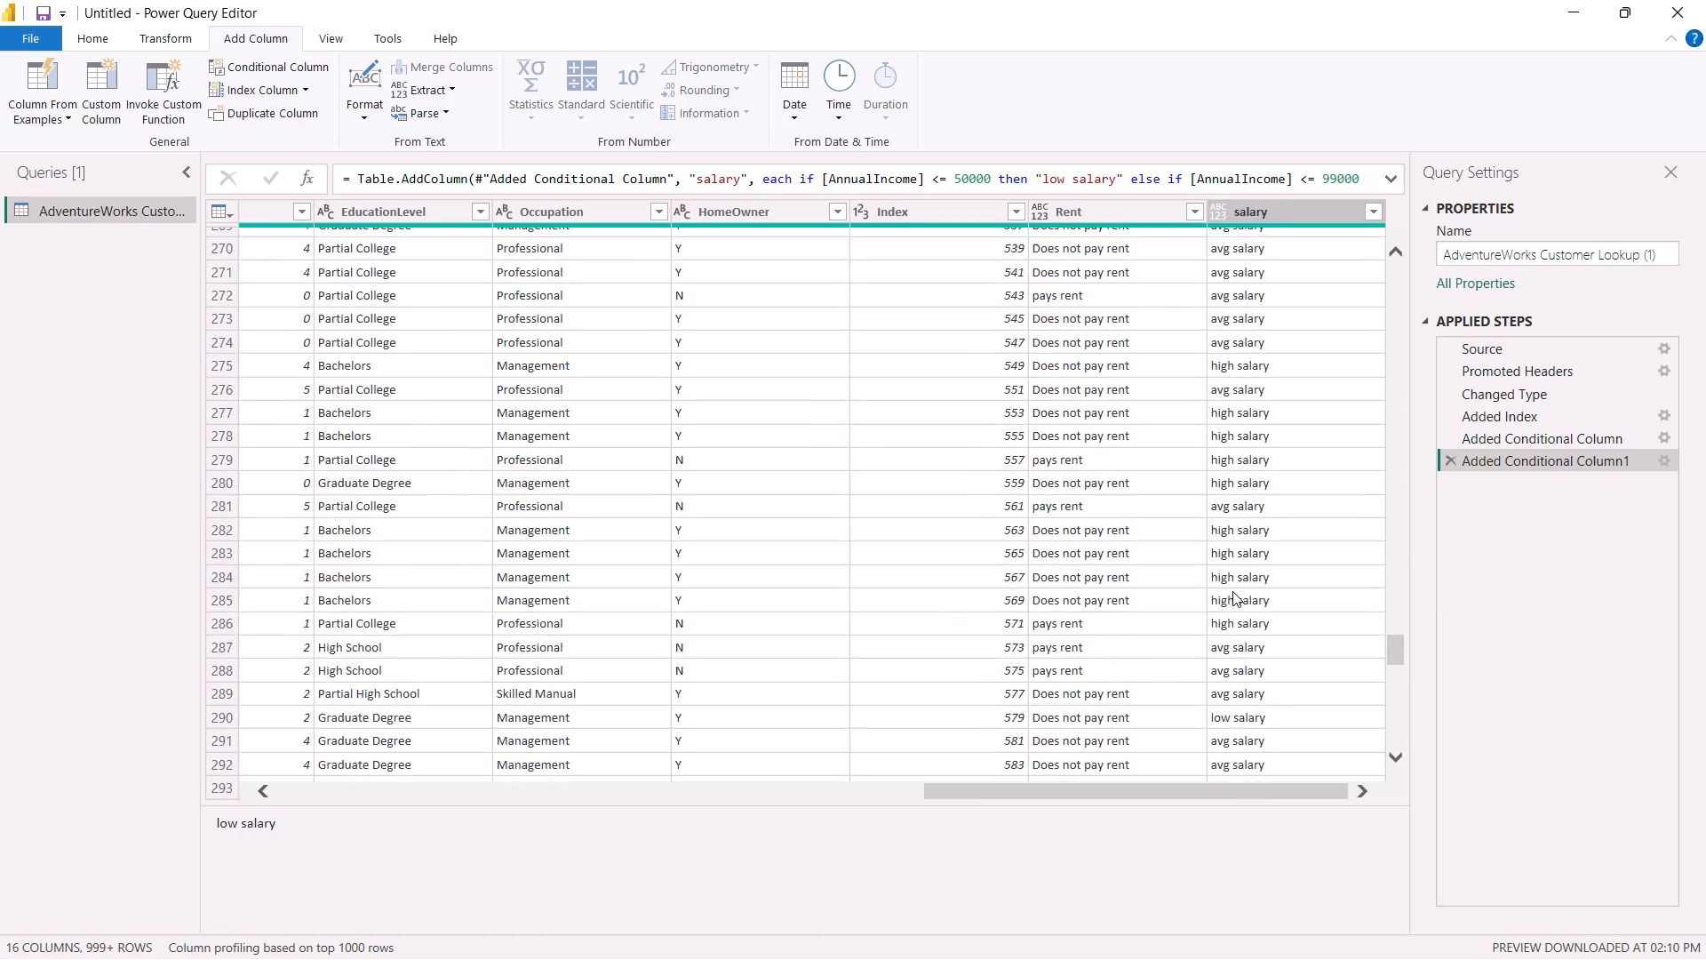
pyautogui.scroll(20, 1232, 591)
pyautogui.scroll(20, 1232, 591)
pyautogui.scroll(20, 1232, 591)
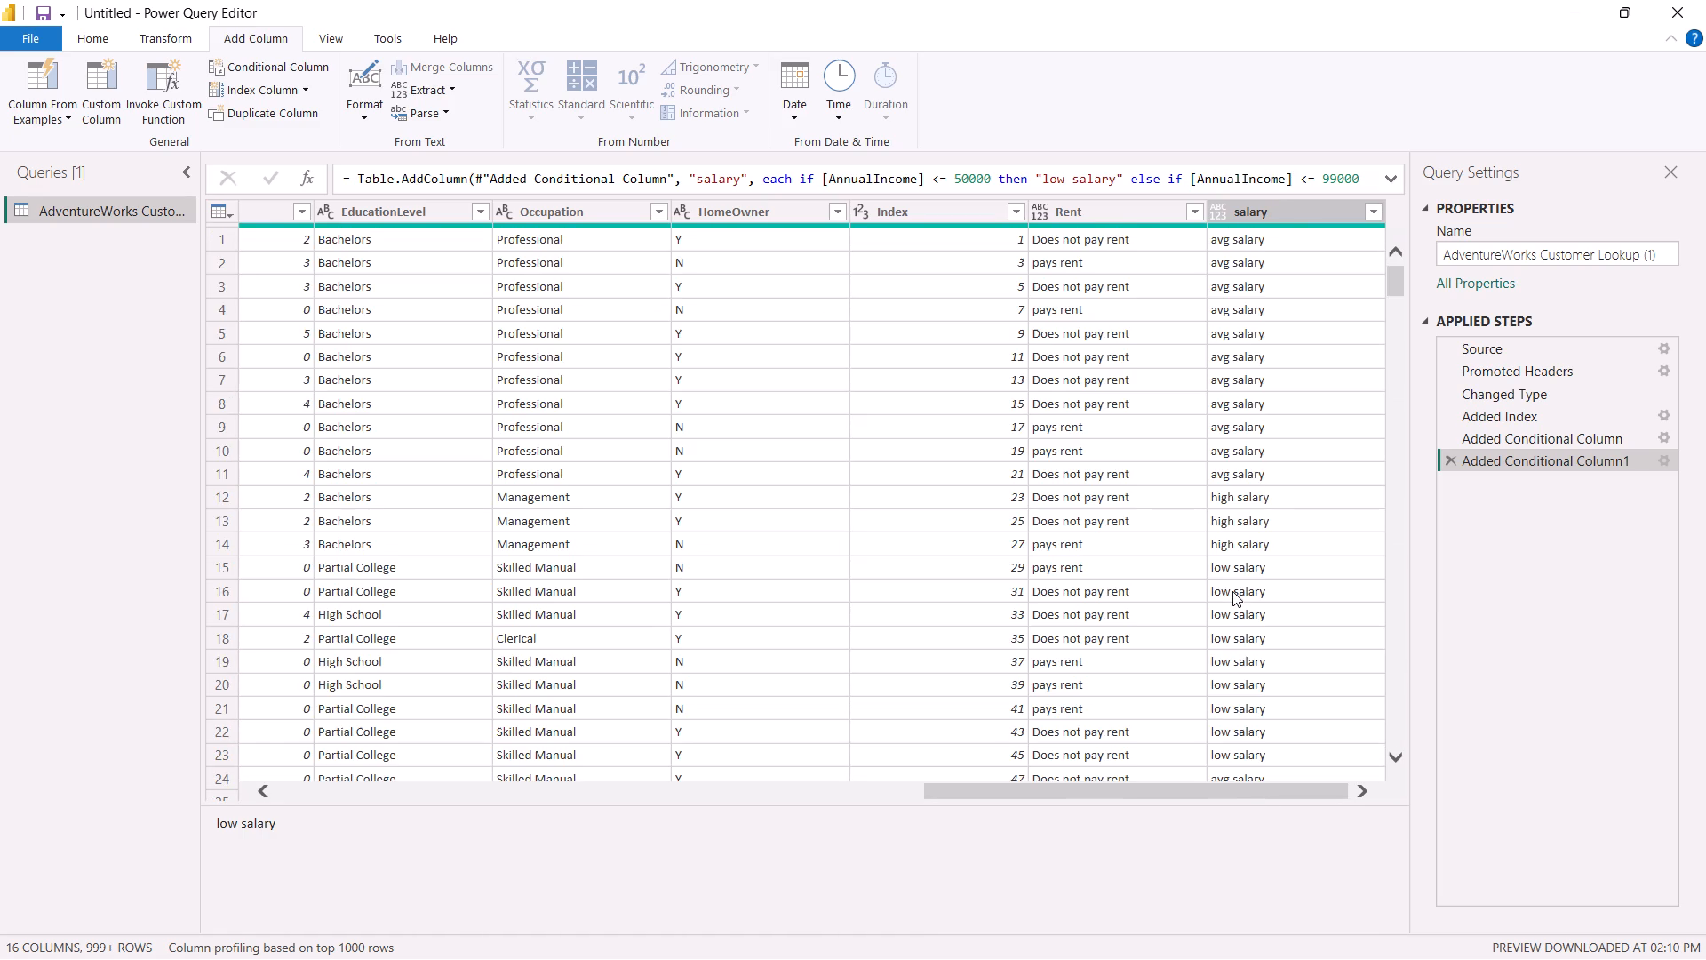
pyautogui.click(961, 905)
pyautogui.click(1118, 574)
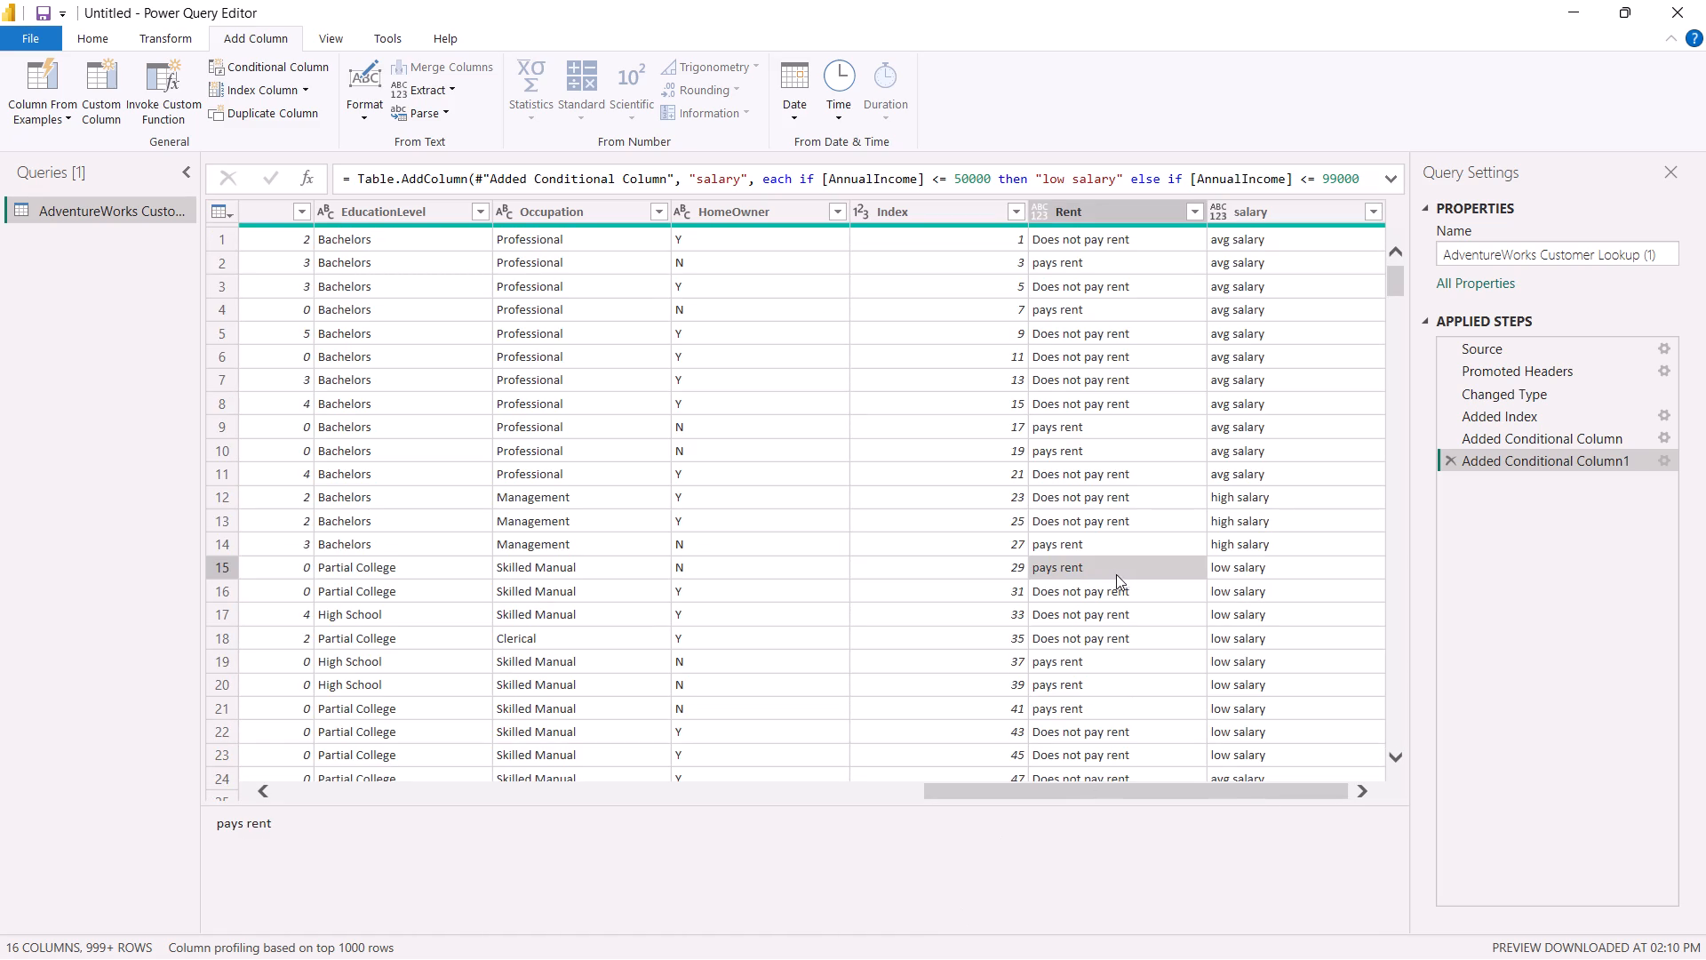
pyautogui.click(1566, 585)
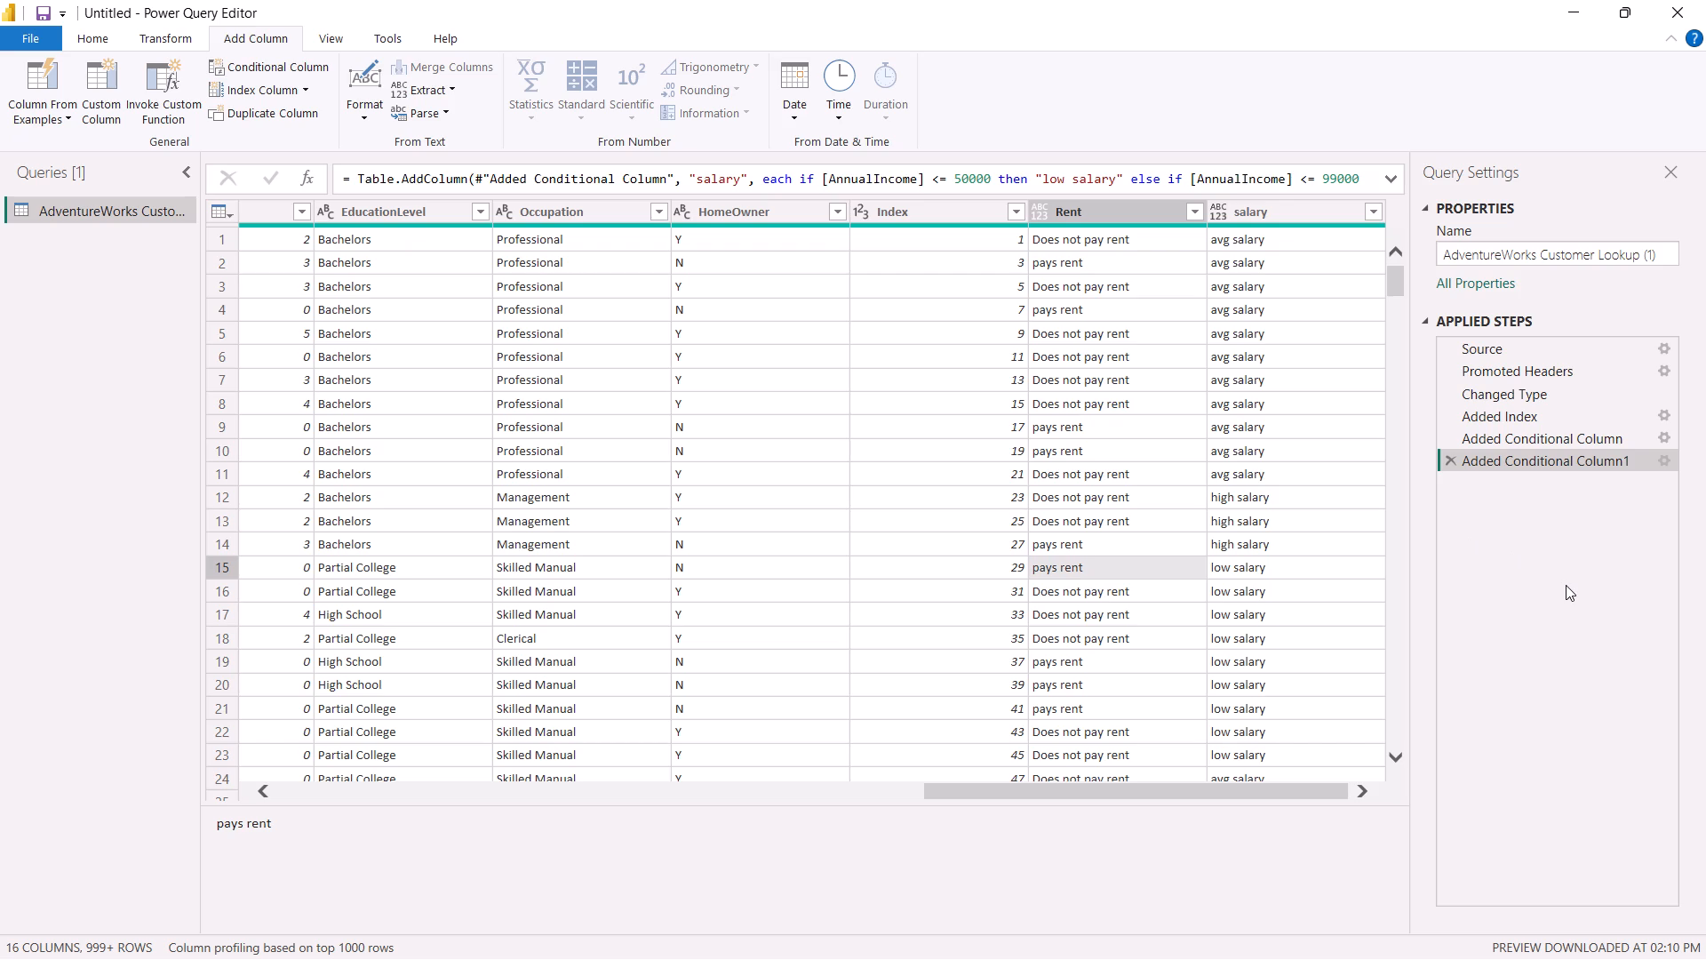
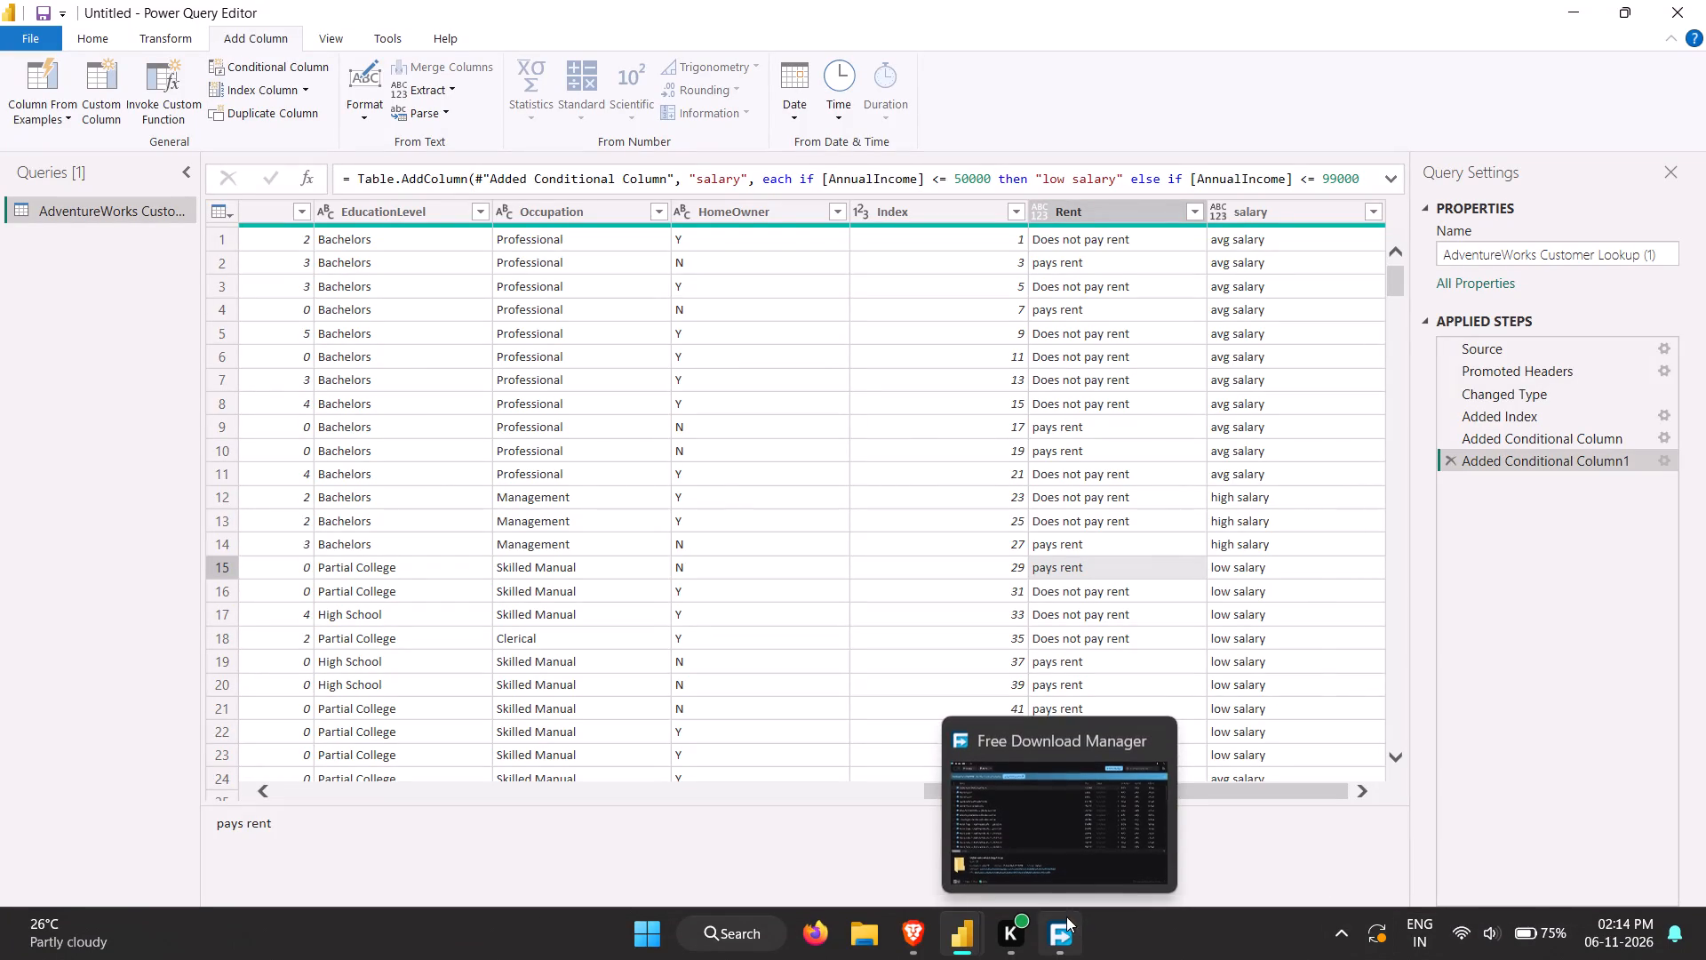
# Close the Free Download Manager window from its taskbar preview.
pyautogui.click(1155, 747)
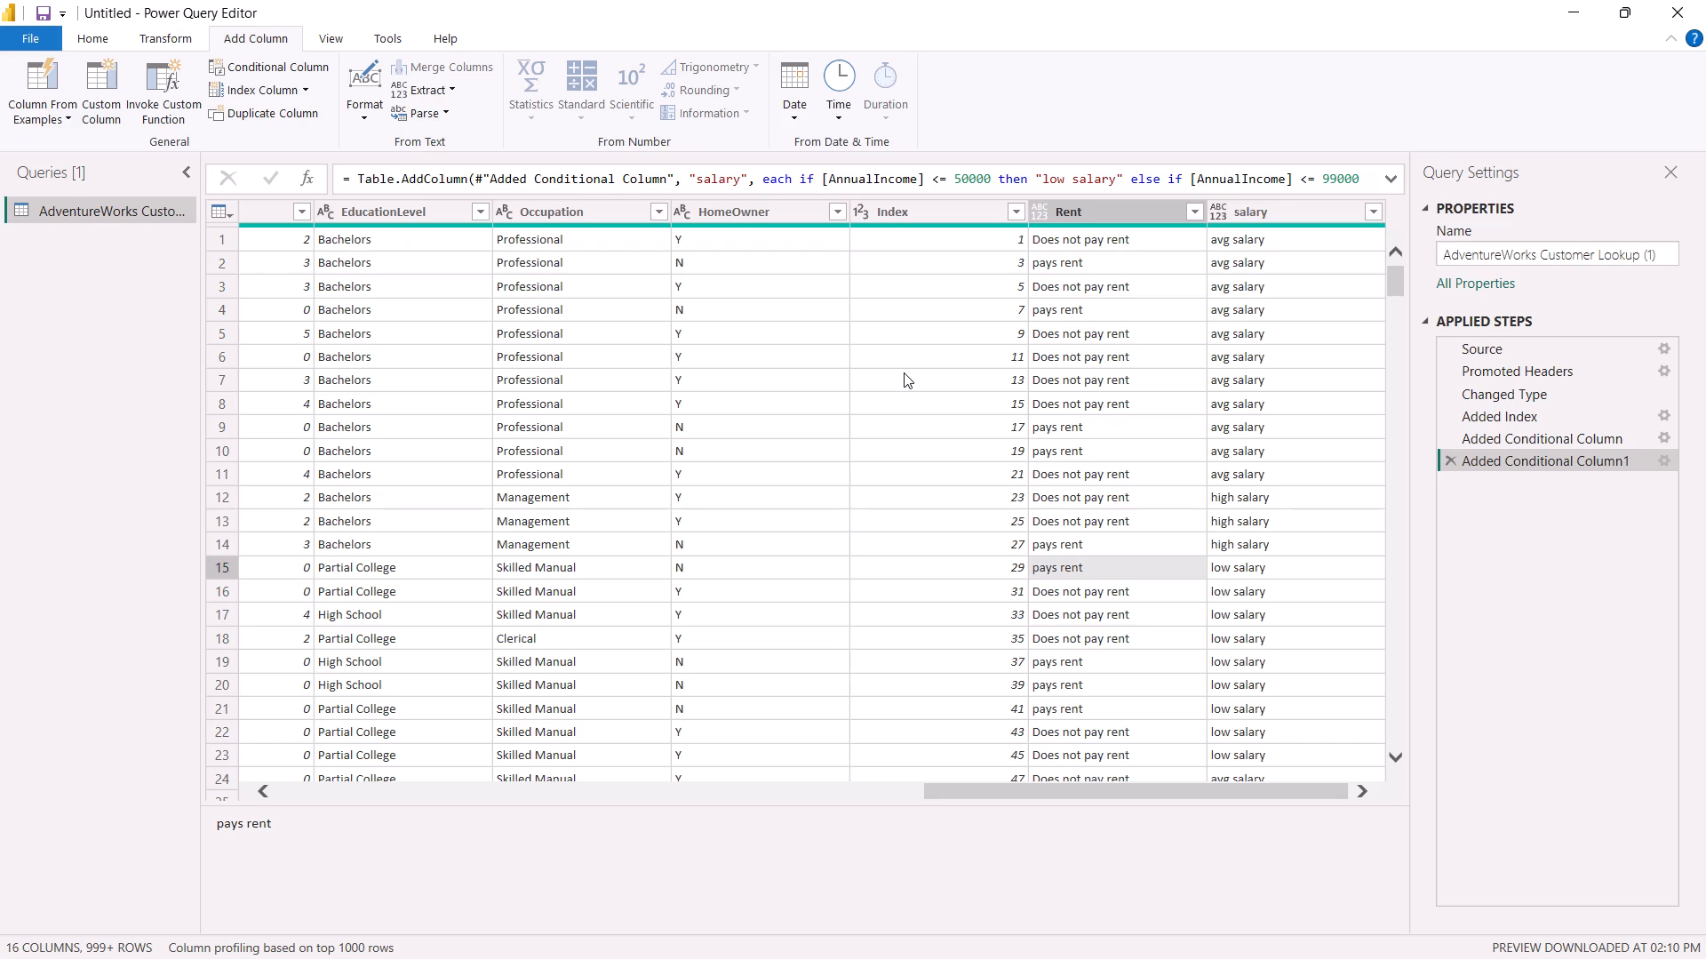
# Examine the salary column's values next to the Index and Rent columns in the customer table.
pyautogui.moveTo(1040, 789); pyautogui.dragTo(984, 780)
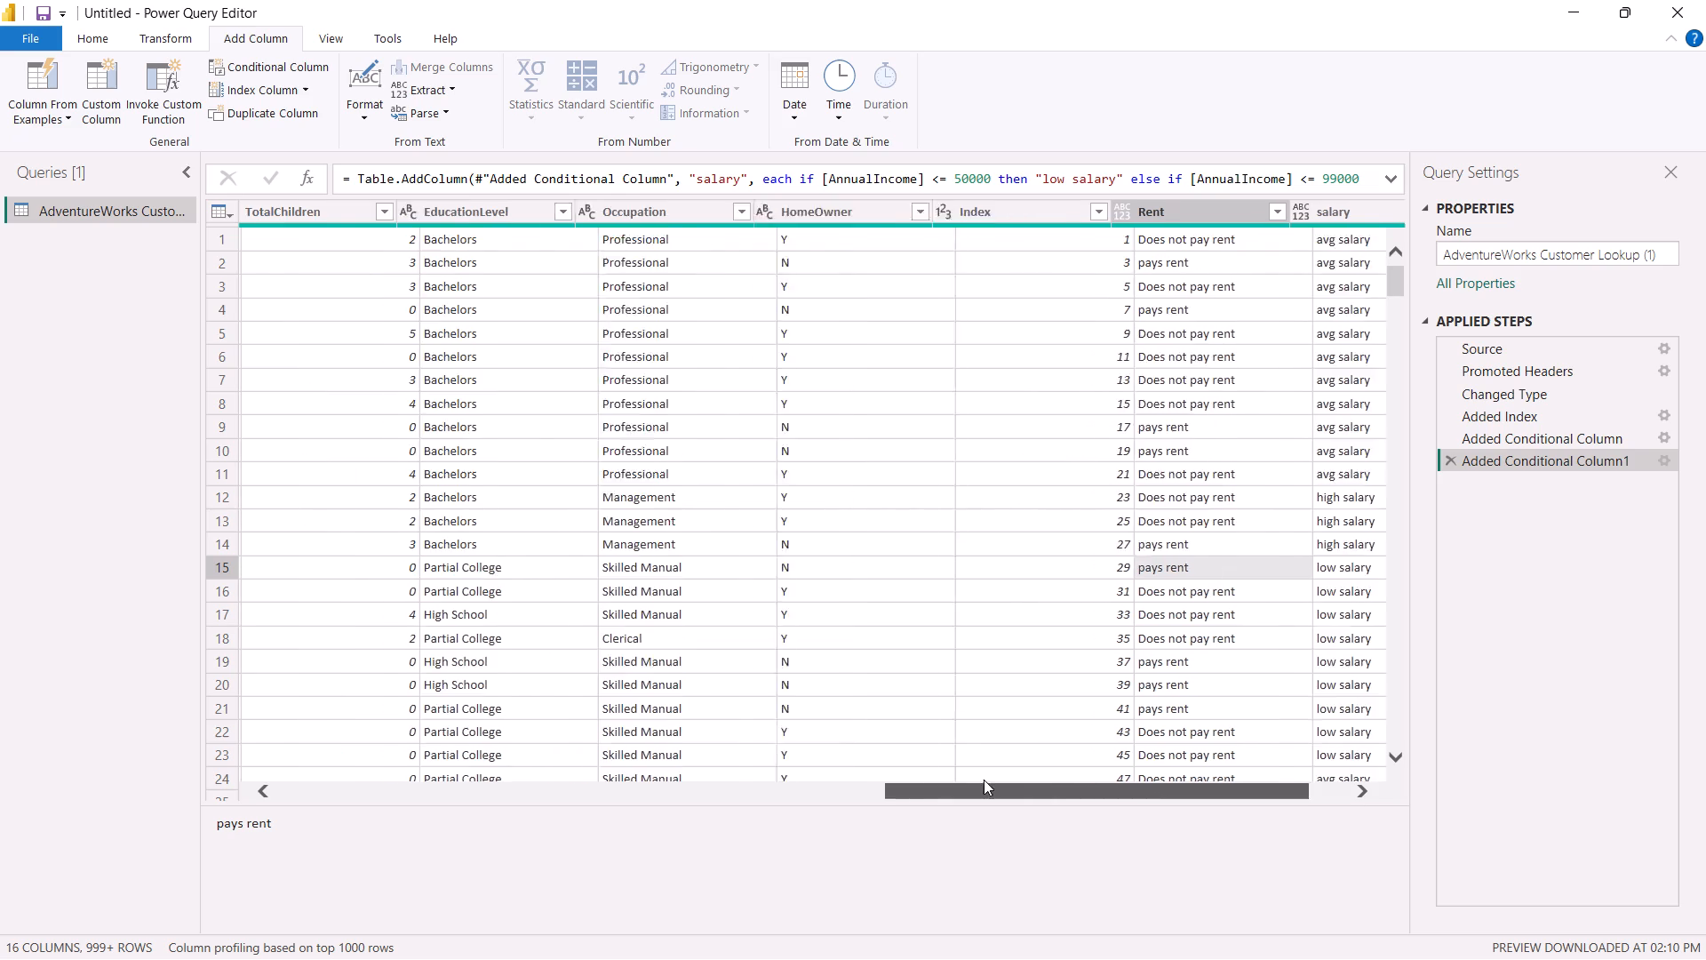
pyautogui.moveTo(984, 780); pyautogui.dragTo(1168, 813)
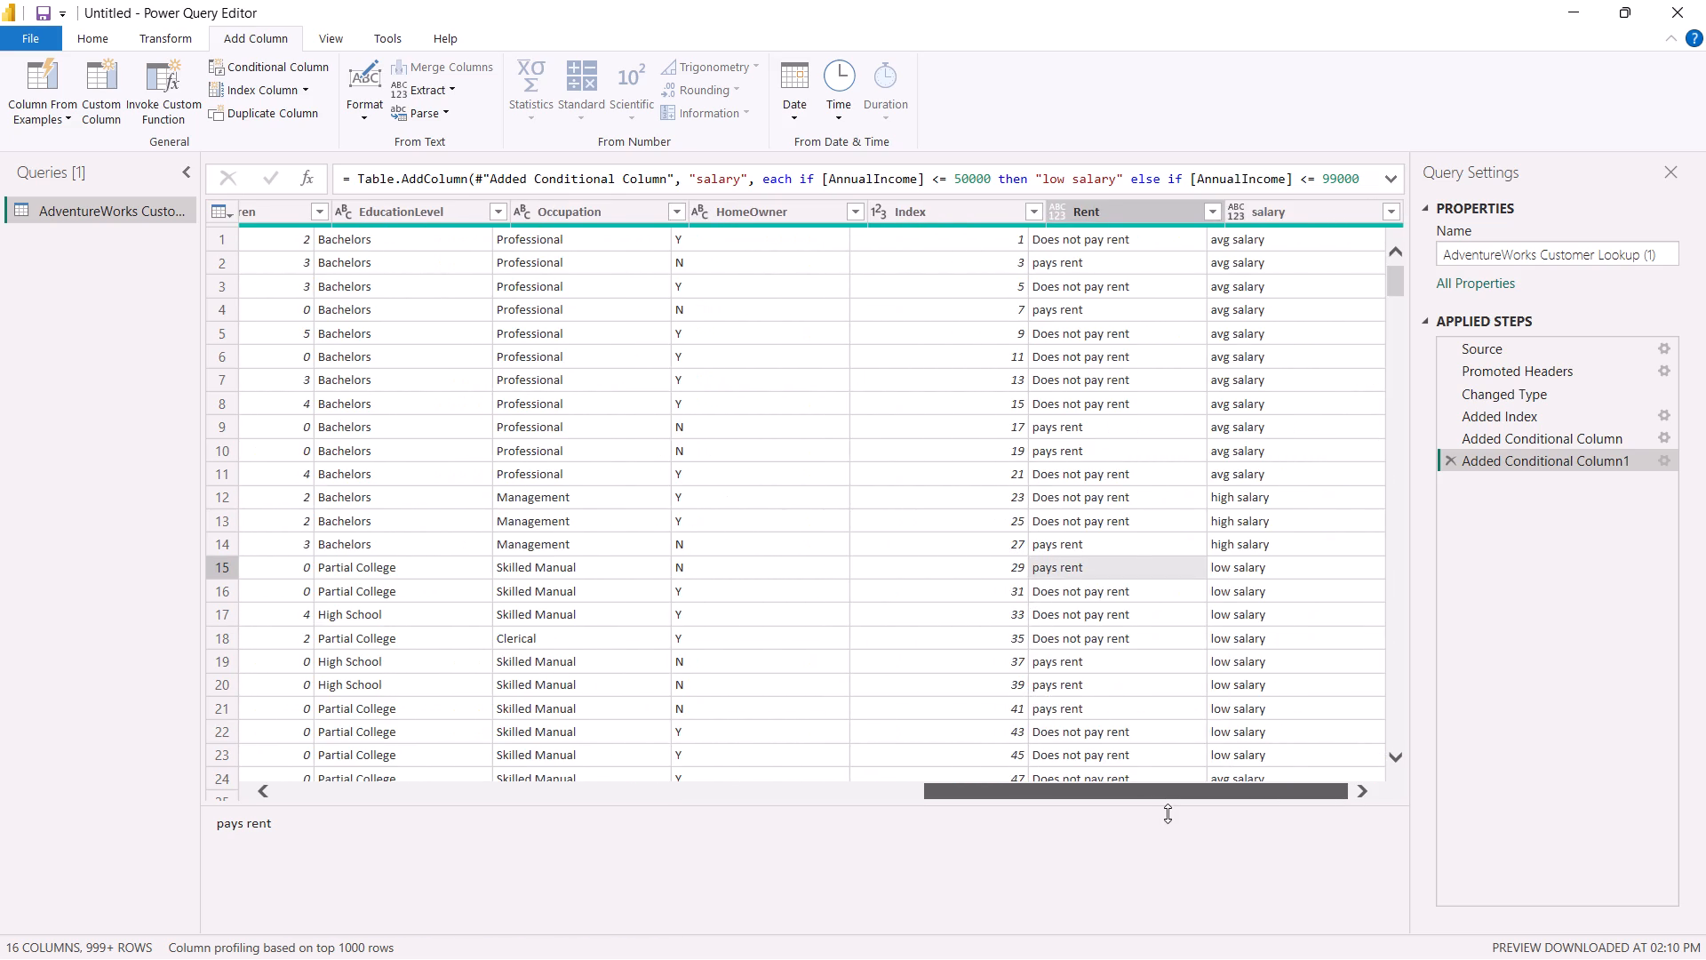
pyautogui.moveTo(1168, 813); pyautogui.dragTo(1168, 812)
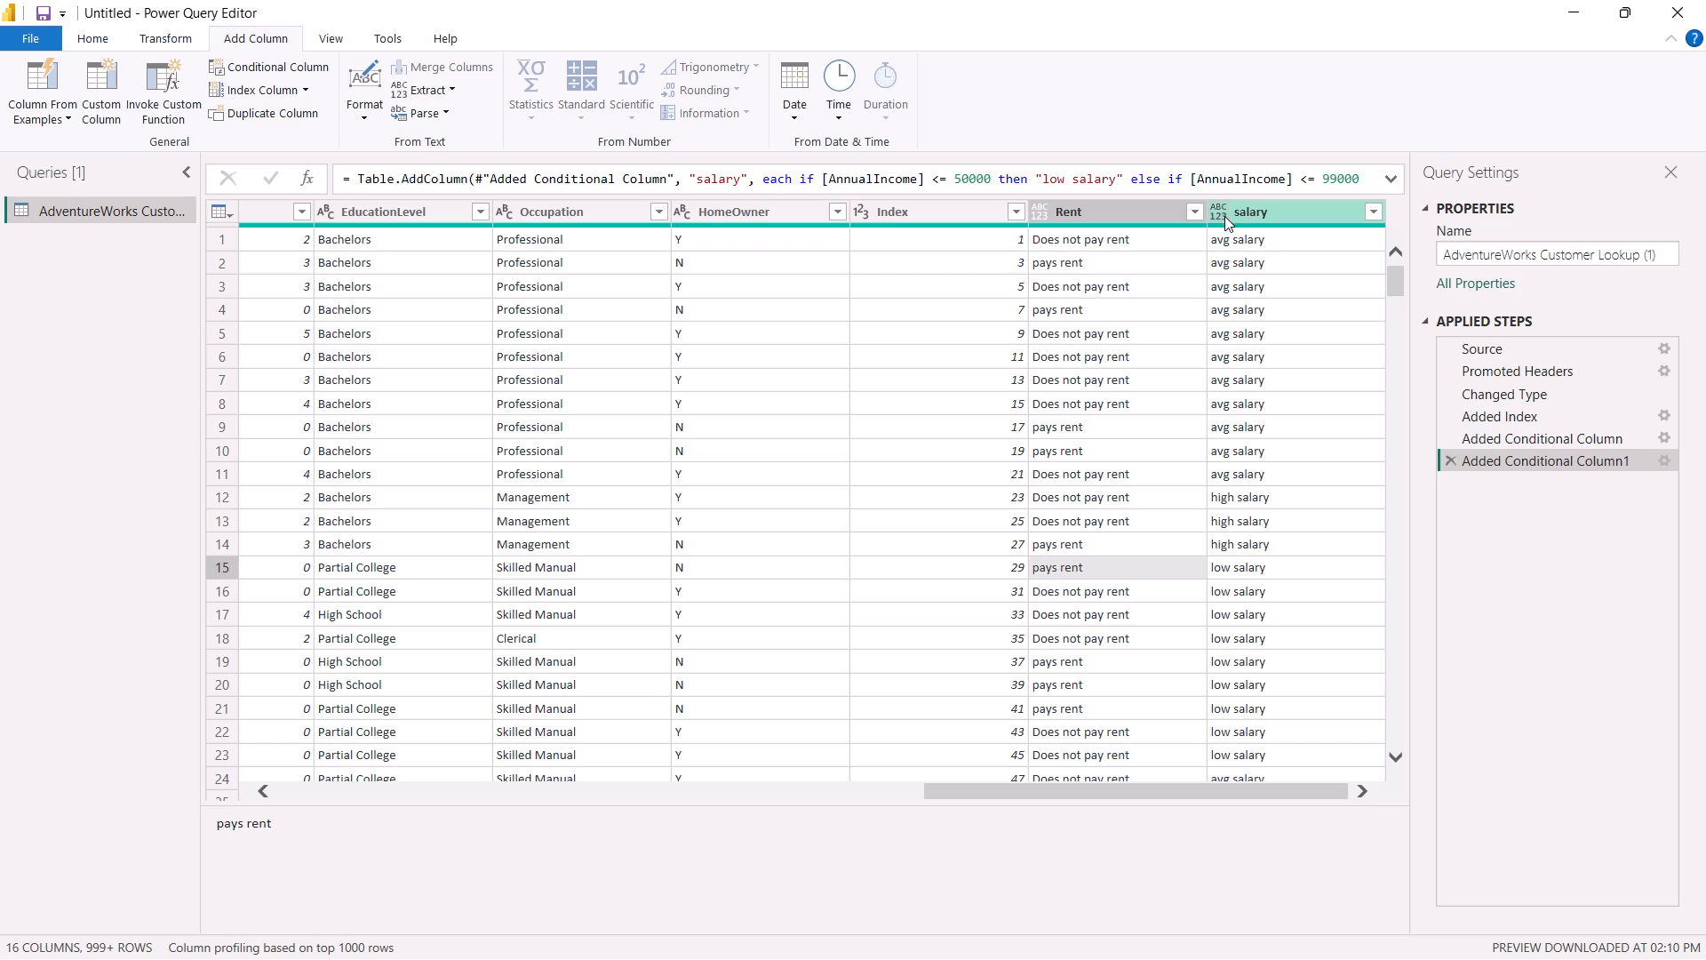
pyautogui.click(1223, 216)
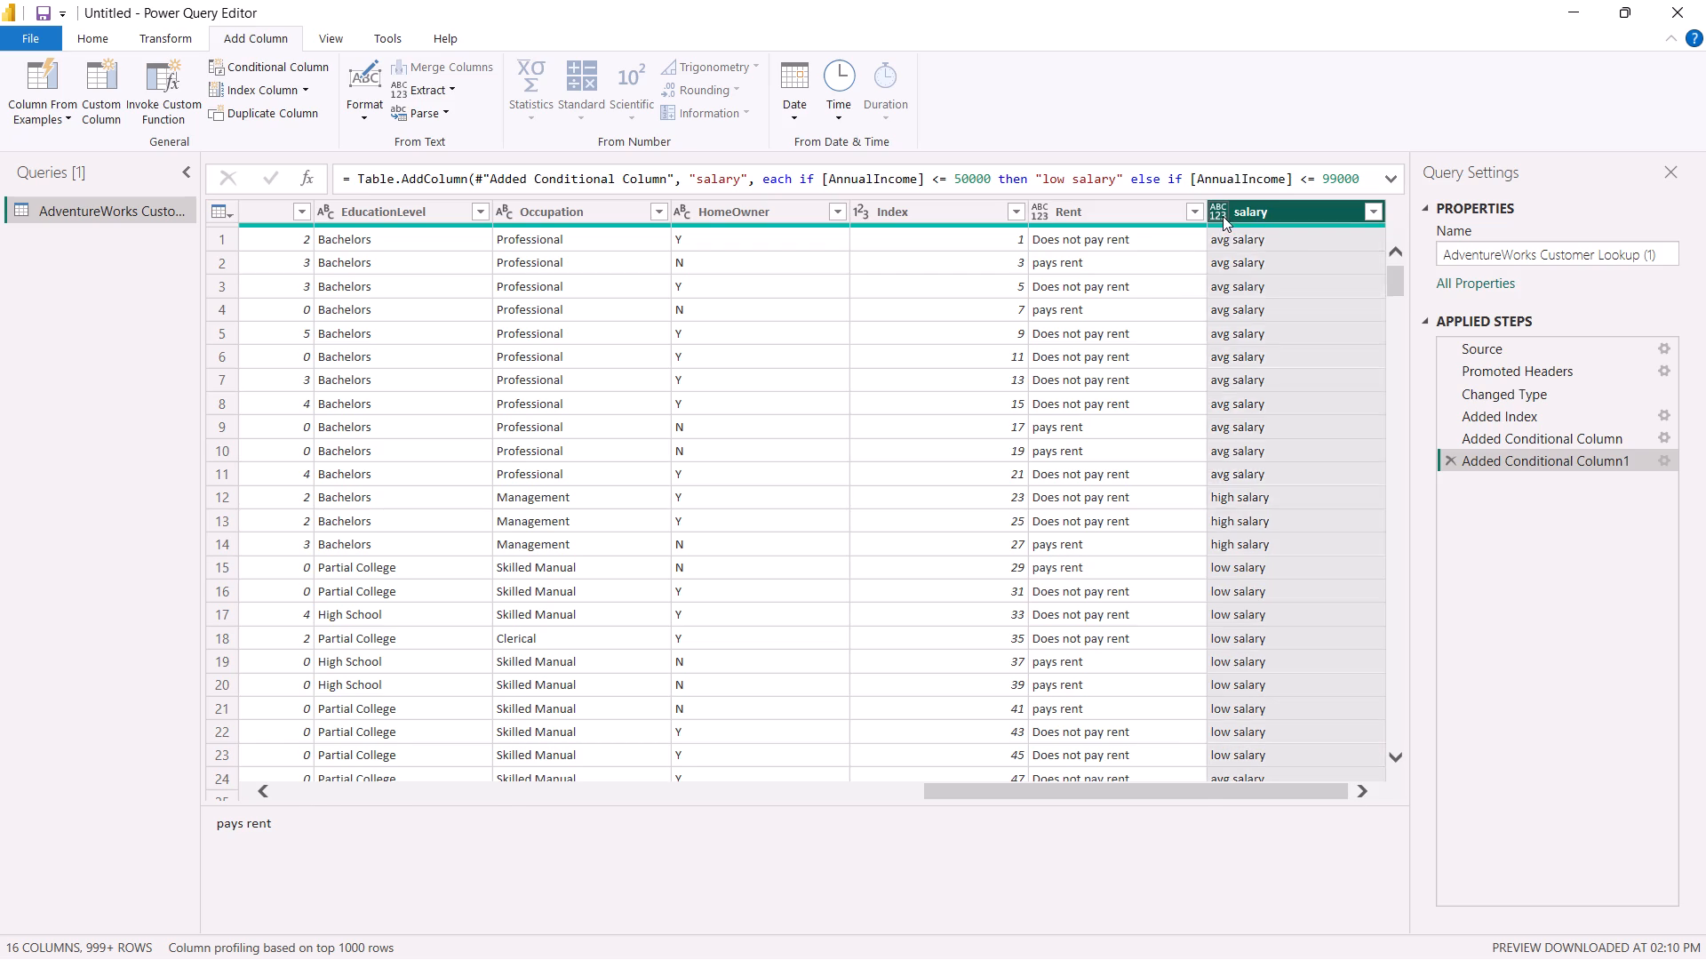
pyautogui.click(1405, 697)
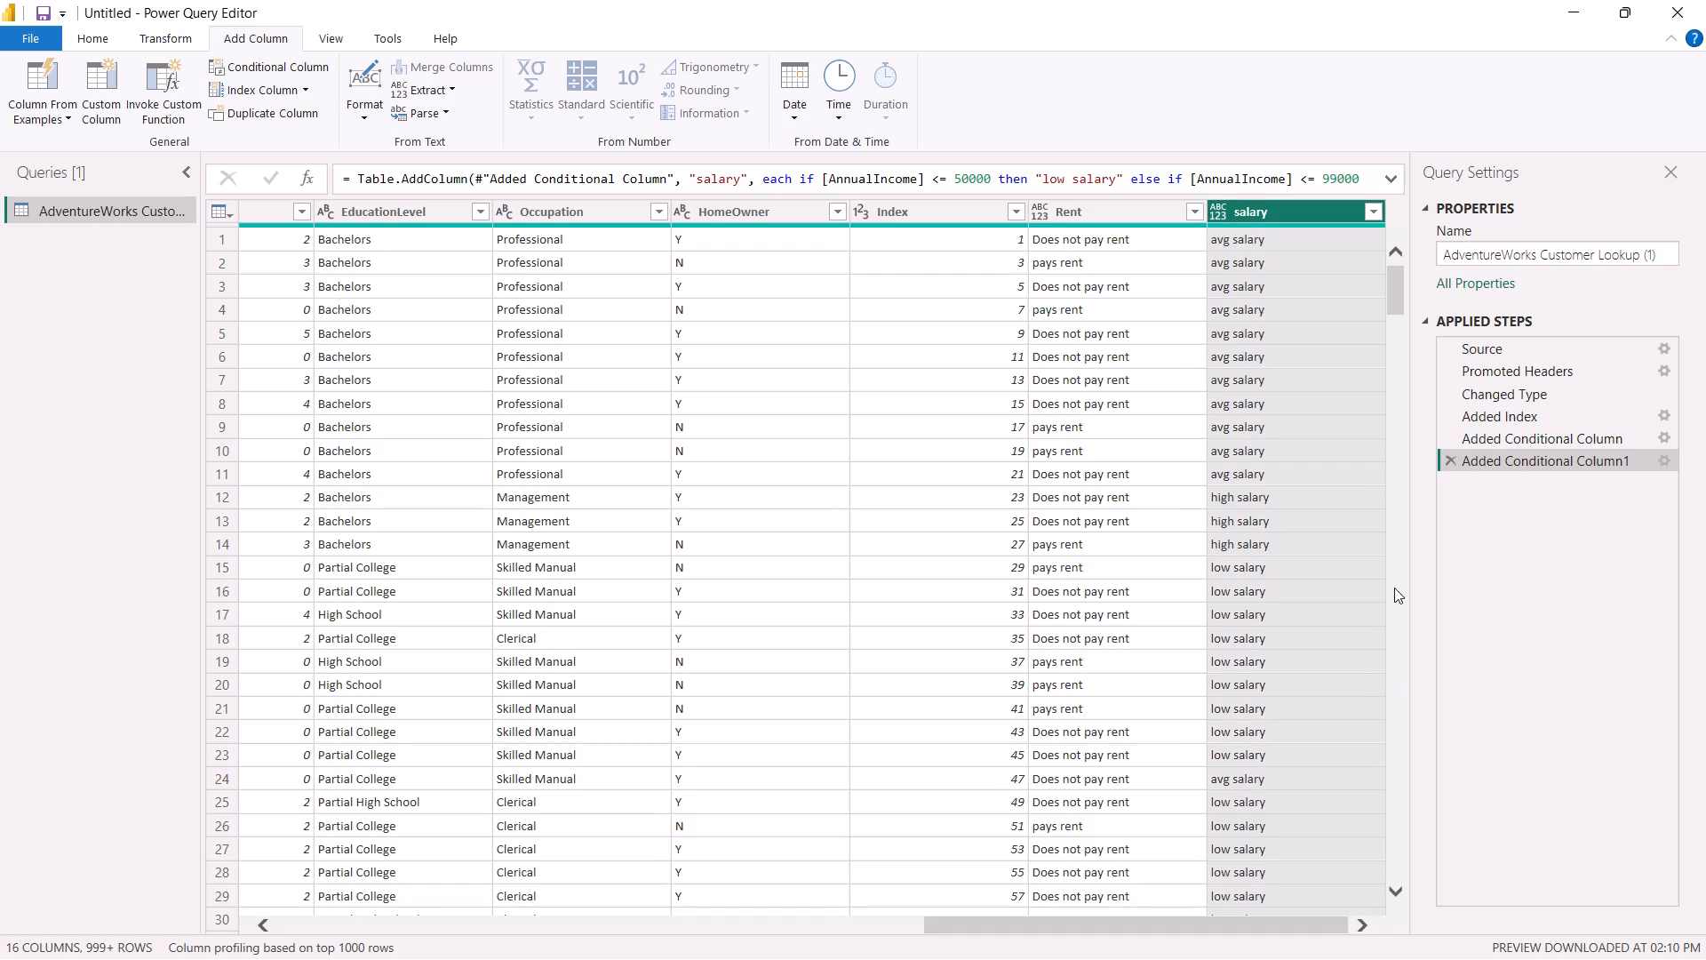
pyautogui.click(1405, 291)
pyautogui.moveTo(1401, 292); pyautogui.dragTo(1399, 300)
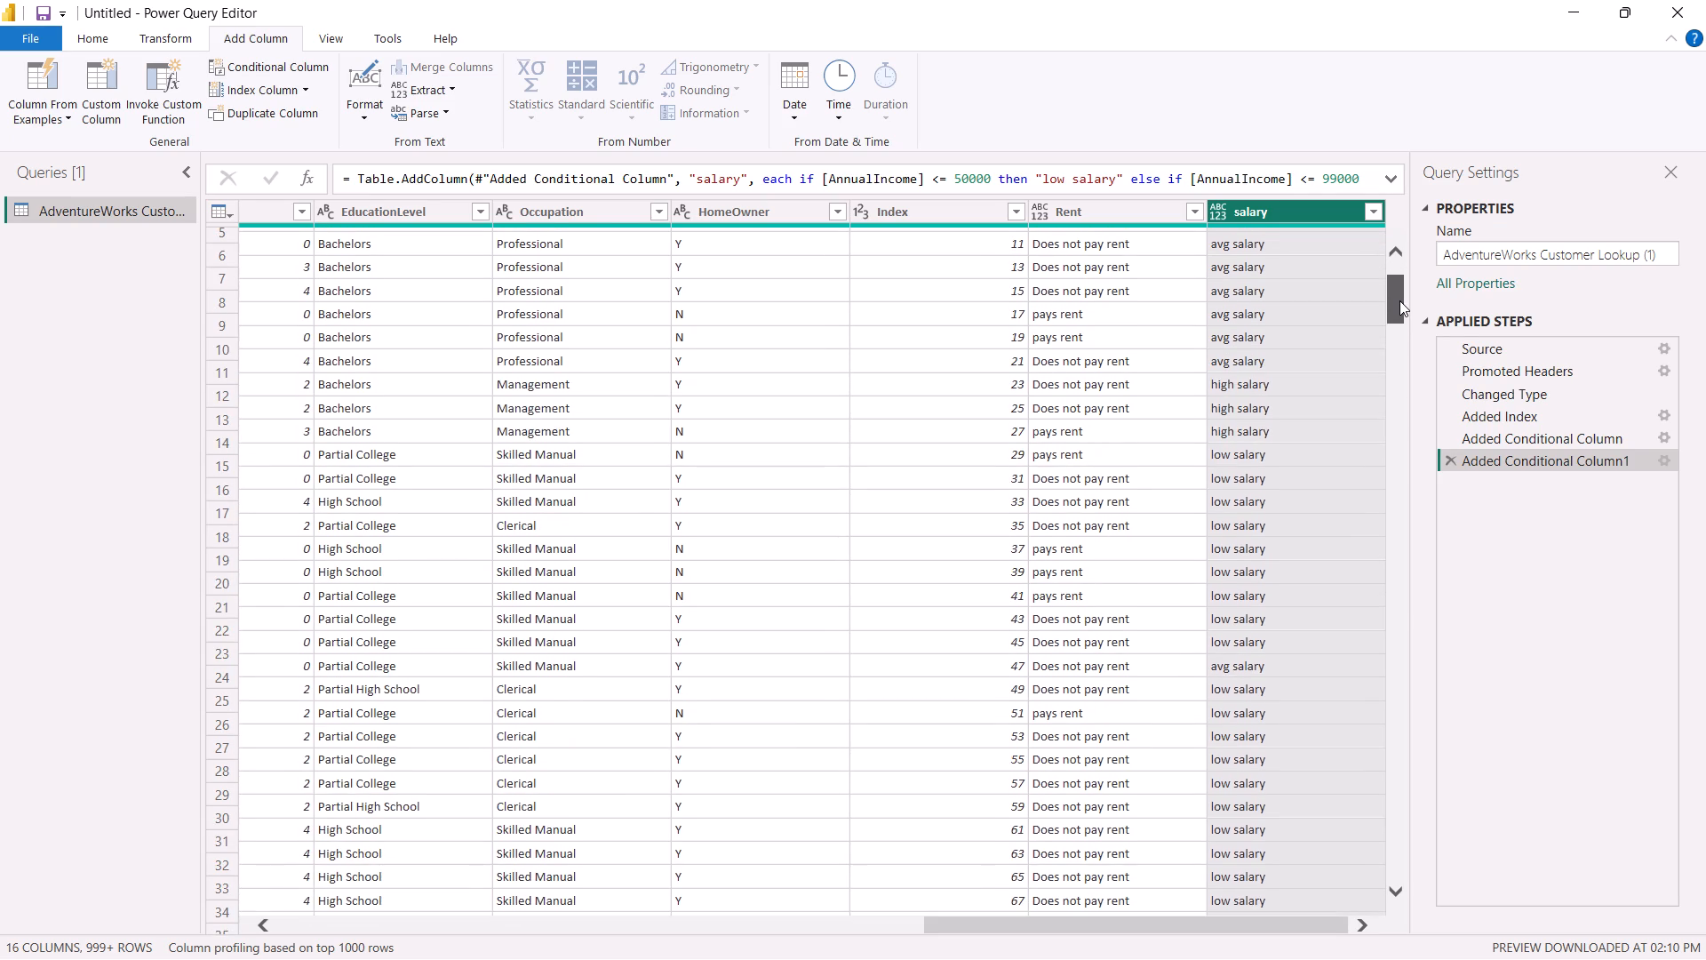
pyautogui.moveTo(1399, 300); pyautogui.dragTo(1409, 270)
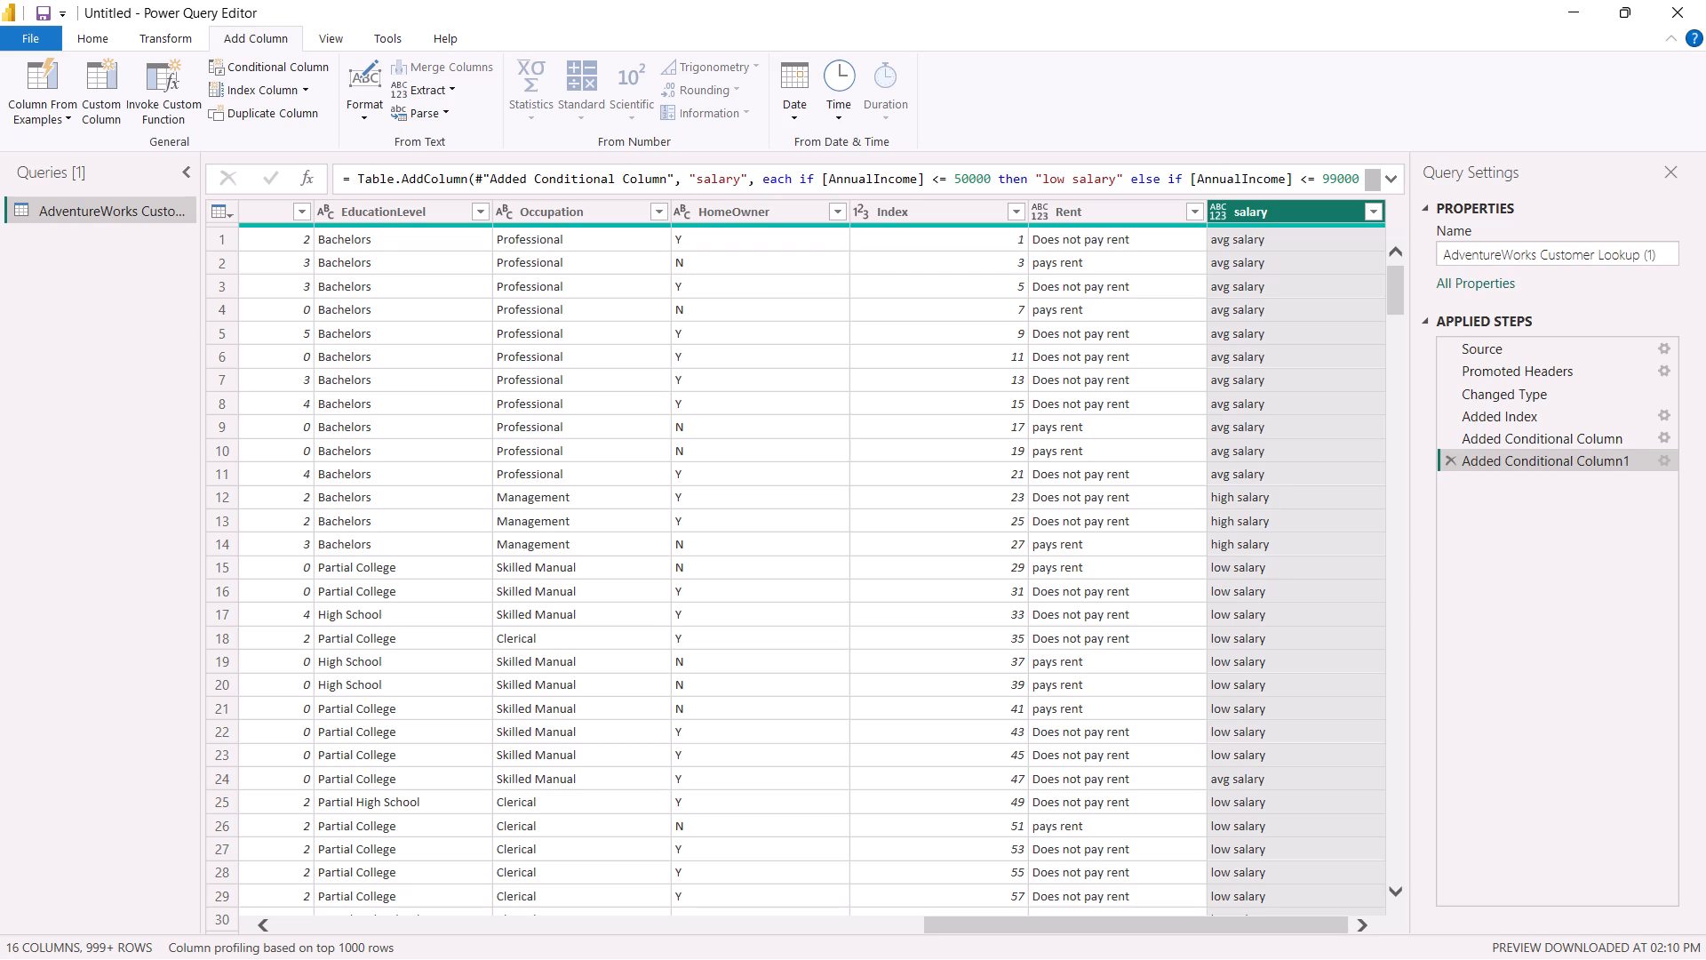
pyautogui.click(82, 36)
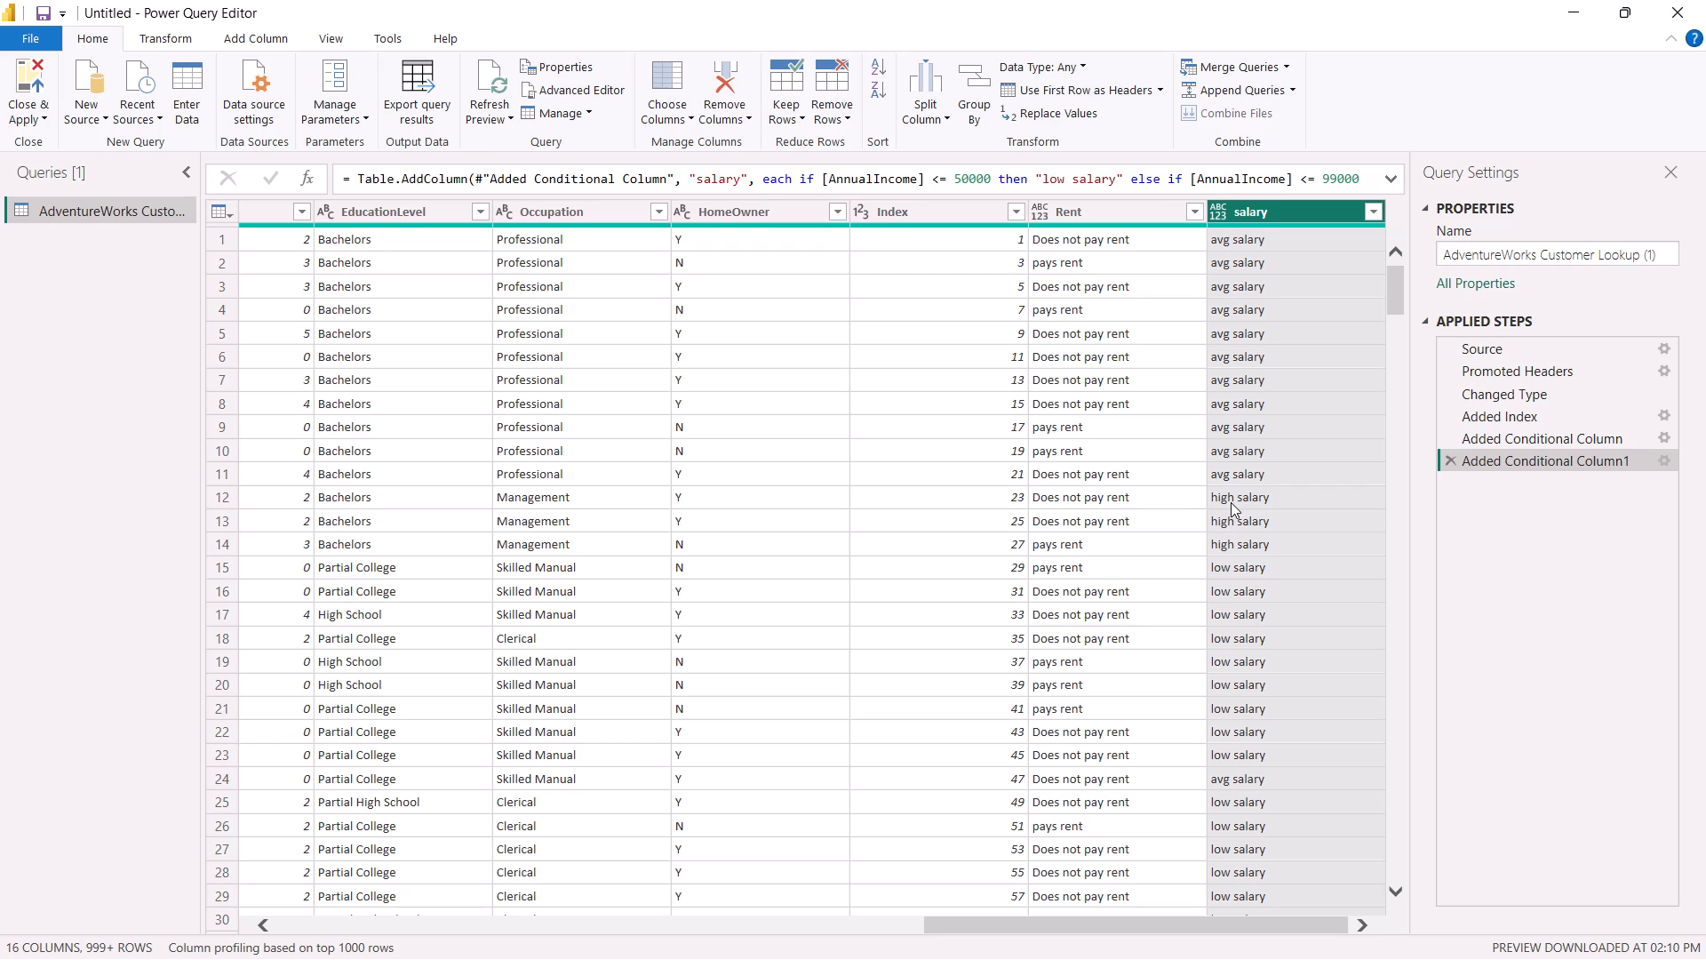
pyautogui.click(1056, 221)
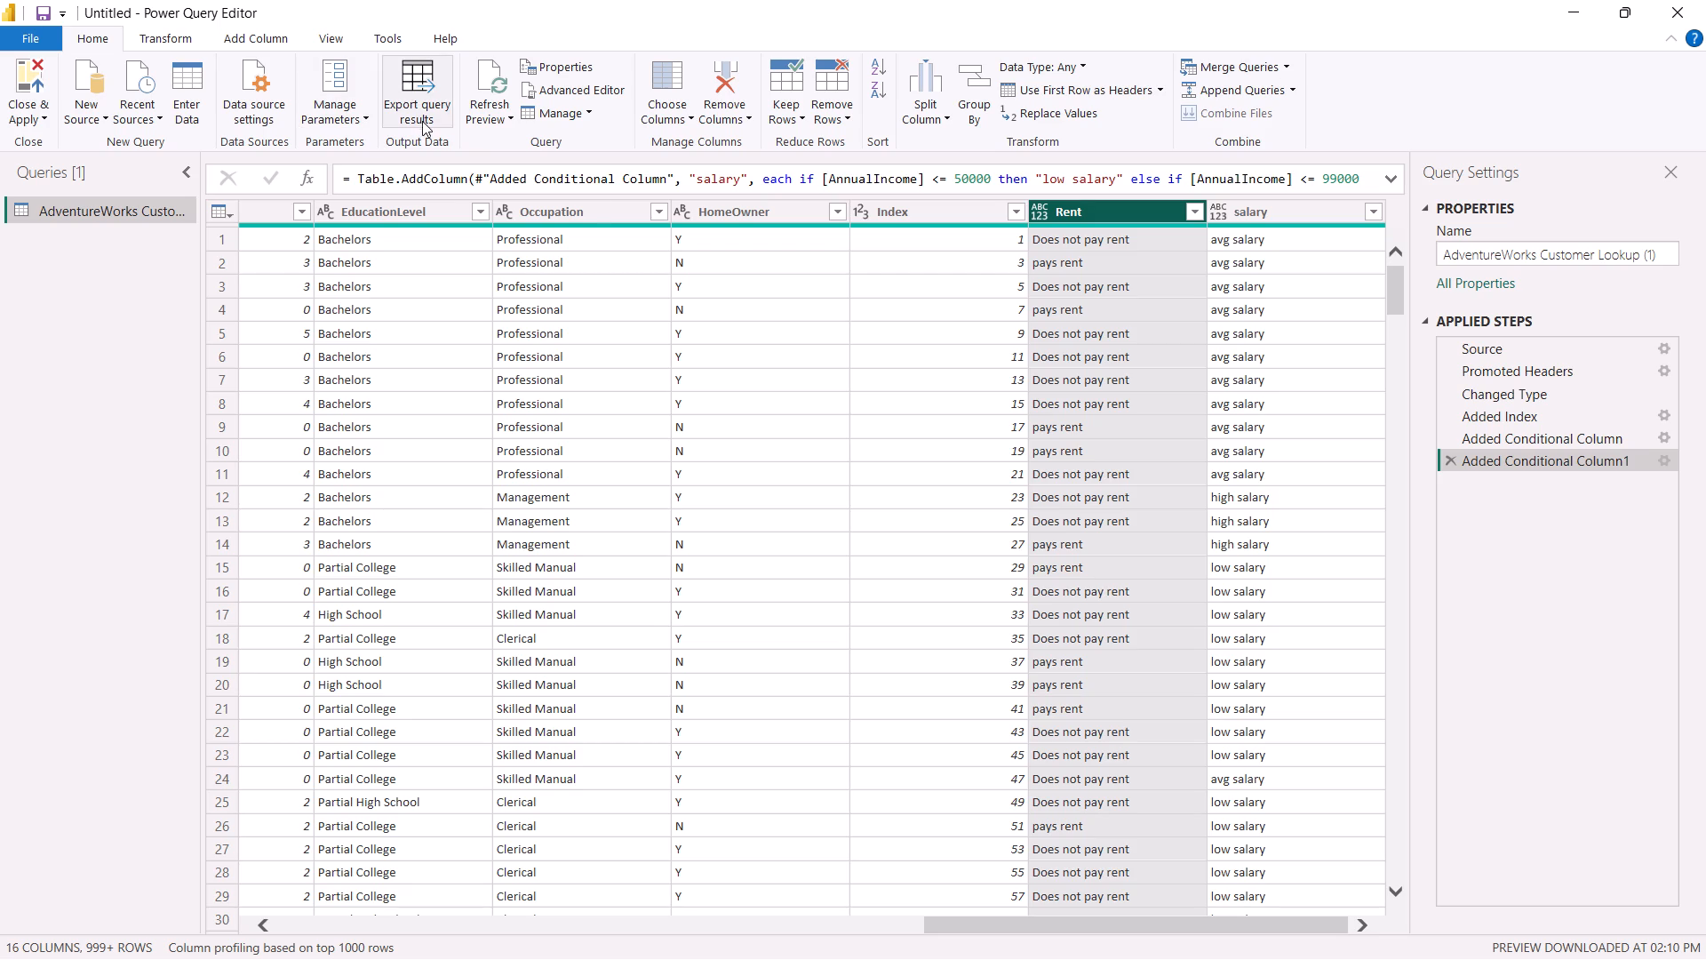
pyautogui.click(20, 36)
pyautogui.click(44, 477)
# Show column quality, examine the valid, error and empty percentages from CustomerKey through salary, and hide it again.
pyautogui.click(340, 50)
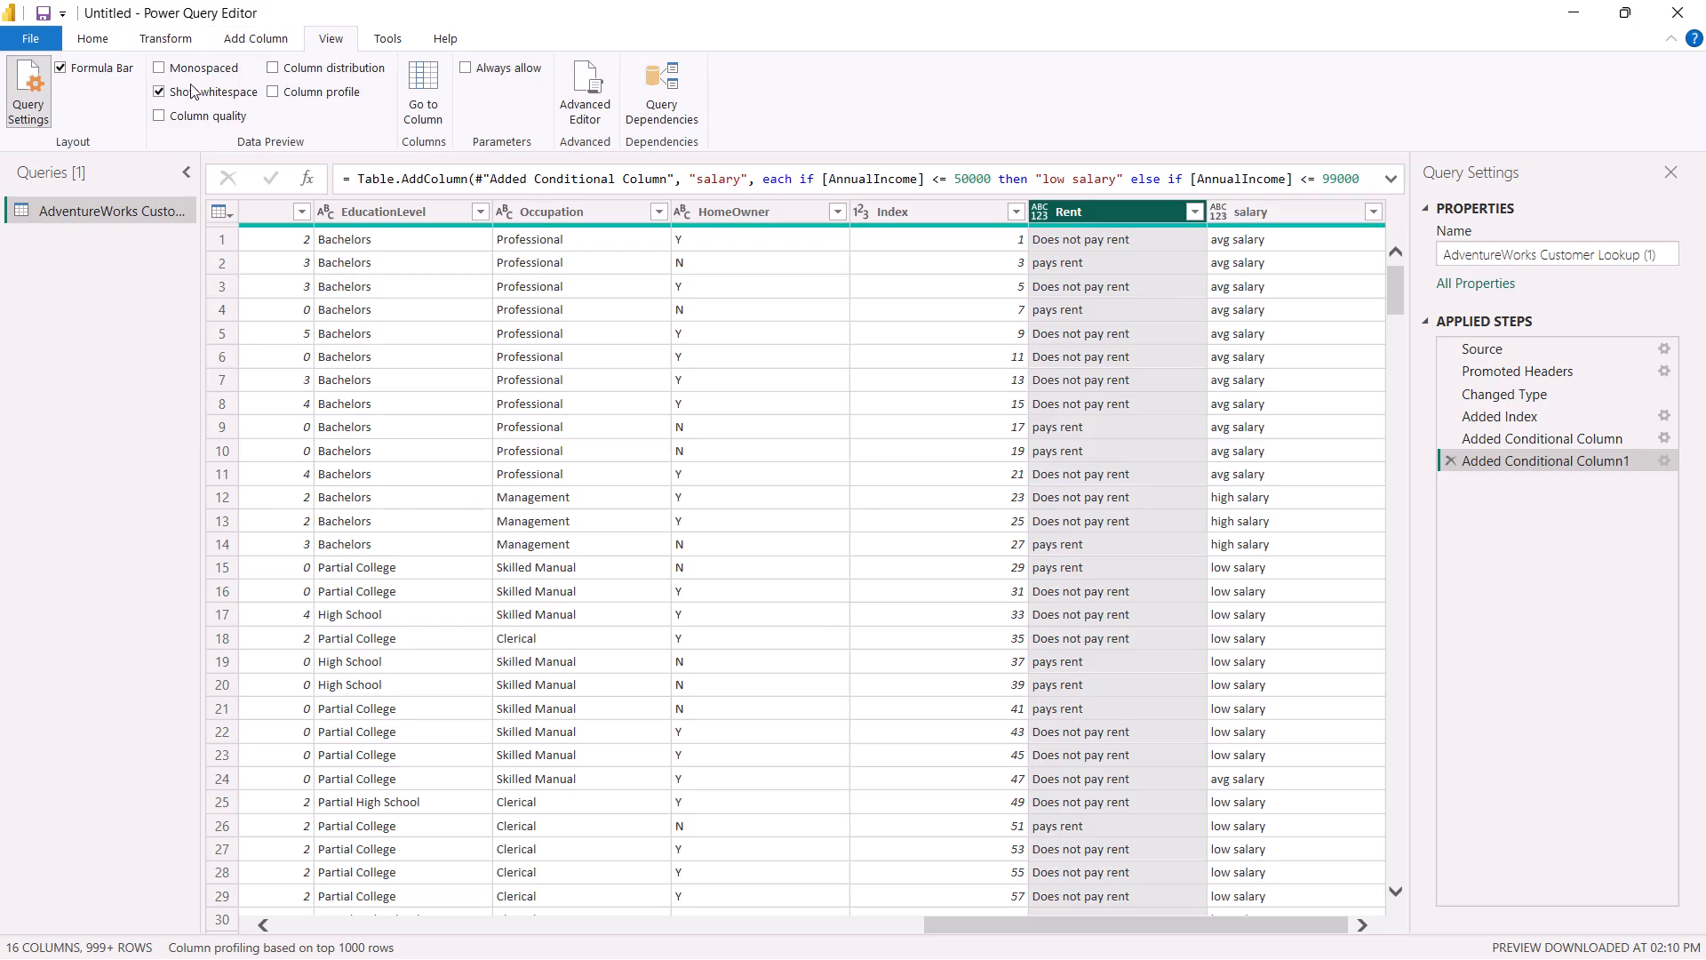
pyautogui.click(159, 116)
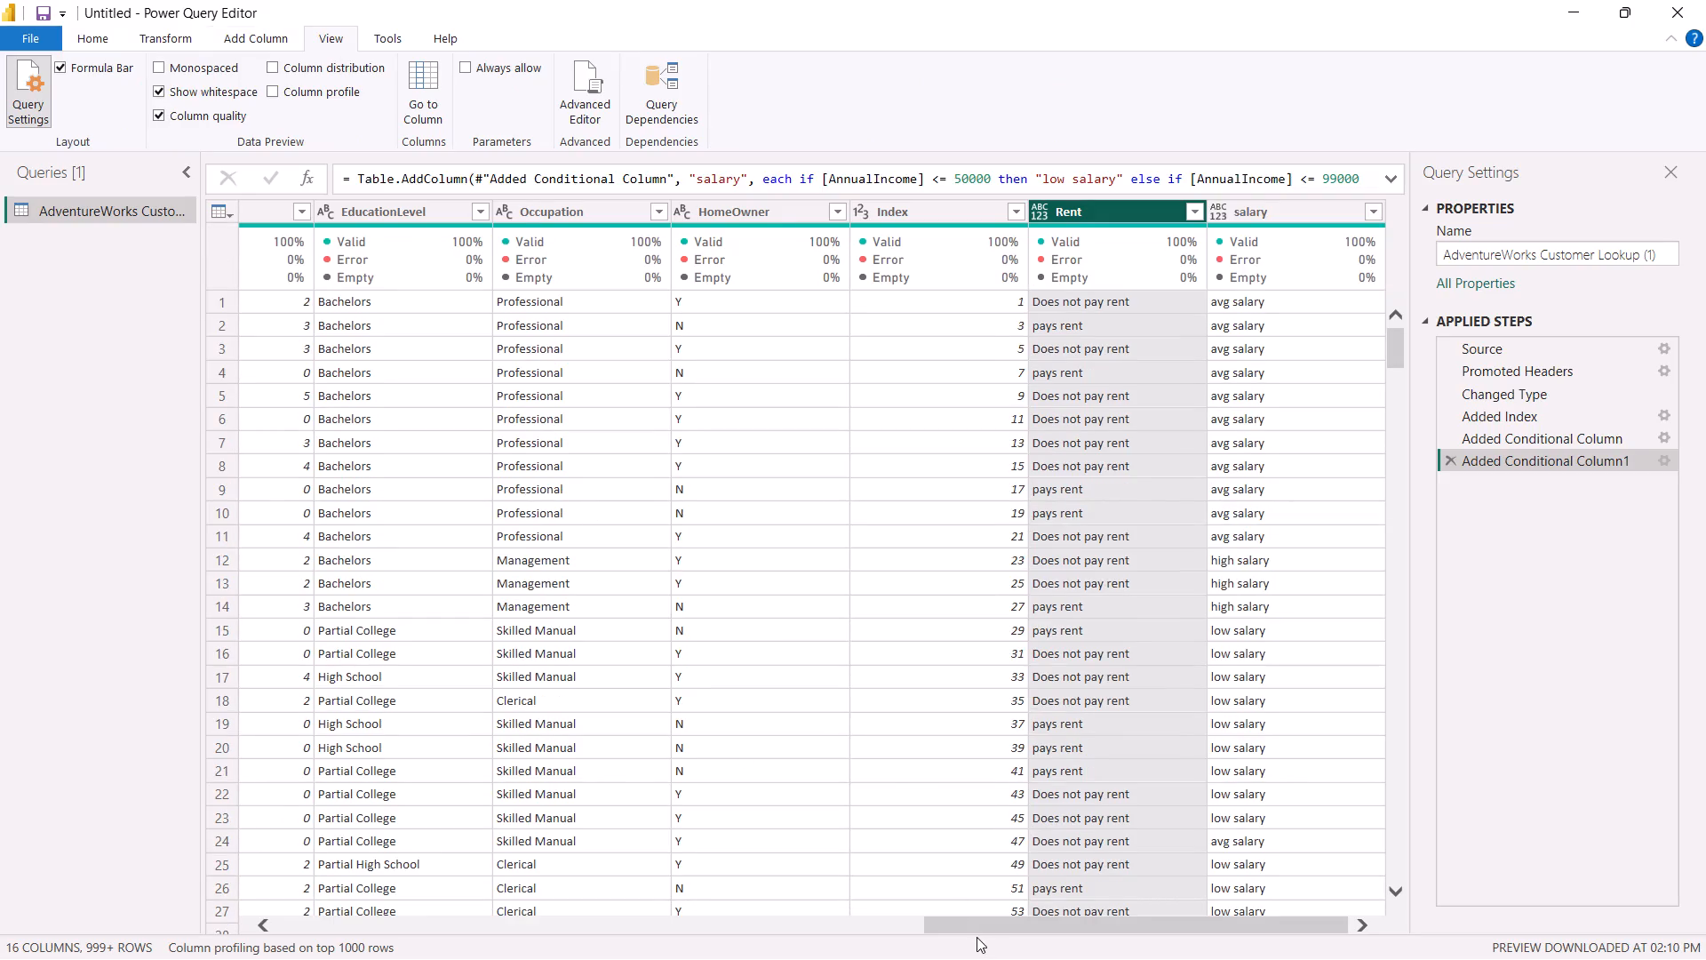
pyautogui.moveTo(960, 924); pyautogui.dragTo(249, 955)
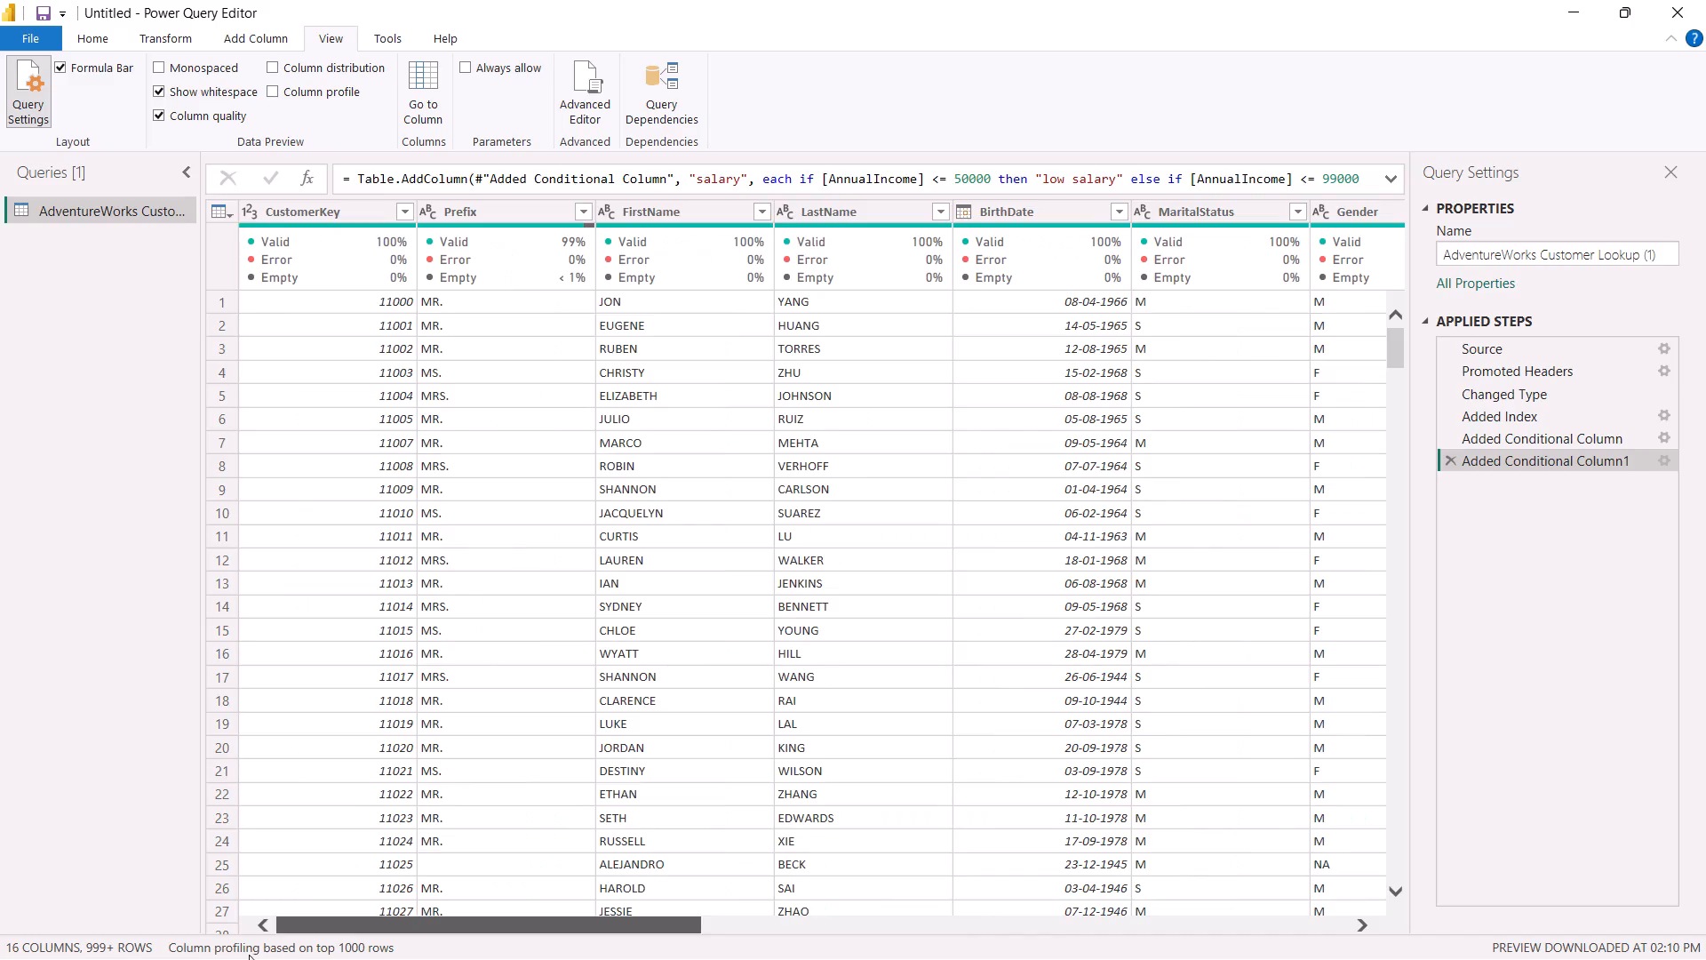
pyautogui.moveTo(249, 955); pyautogui.dragTo(246, 956)
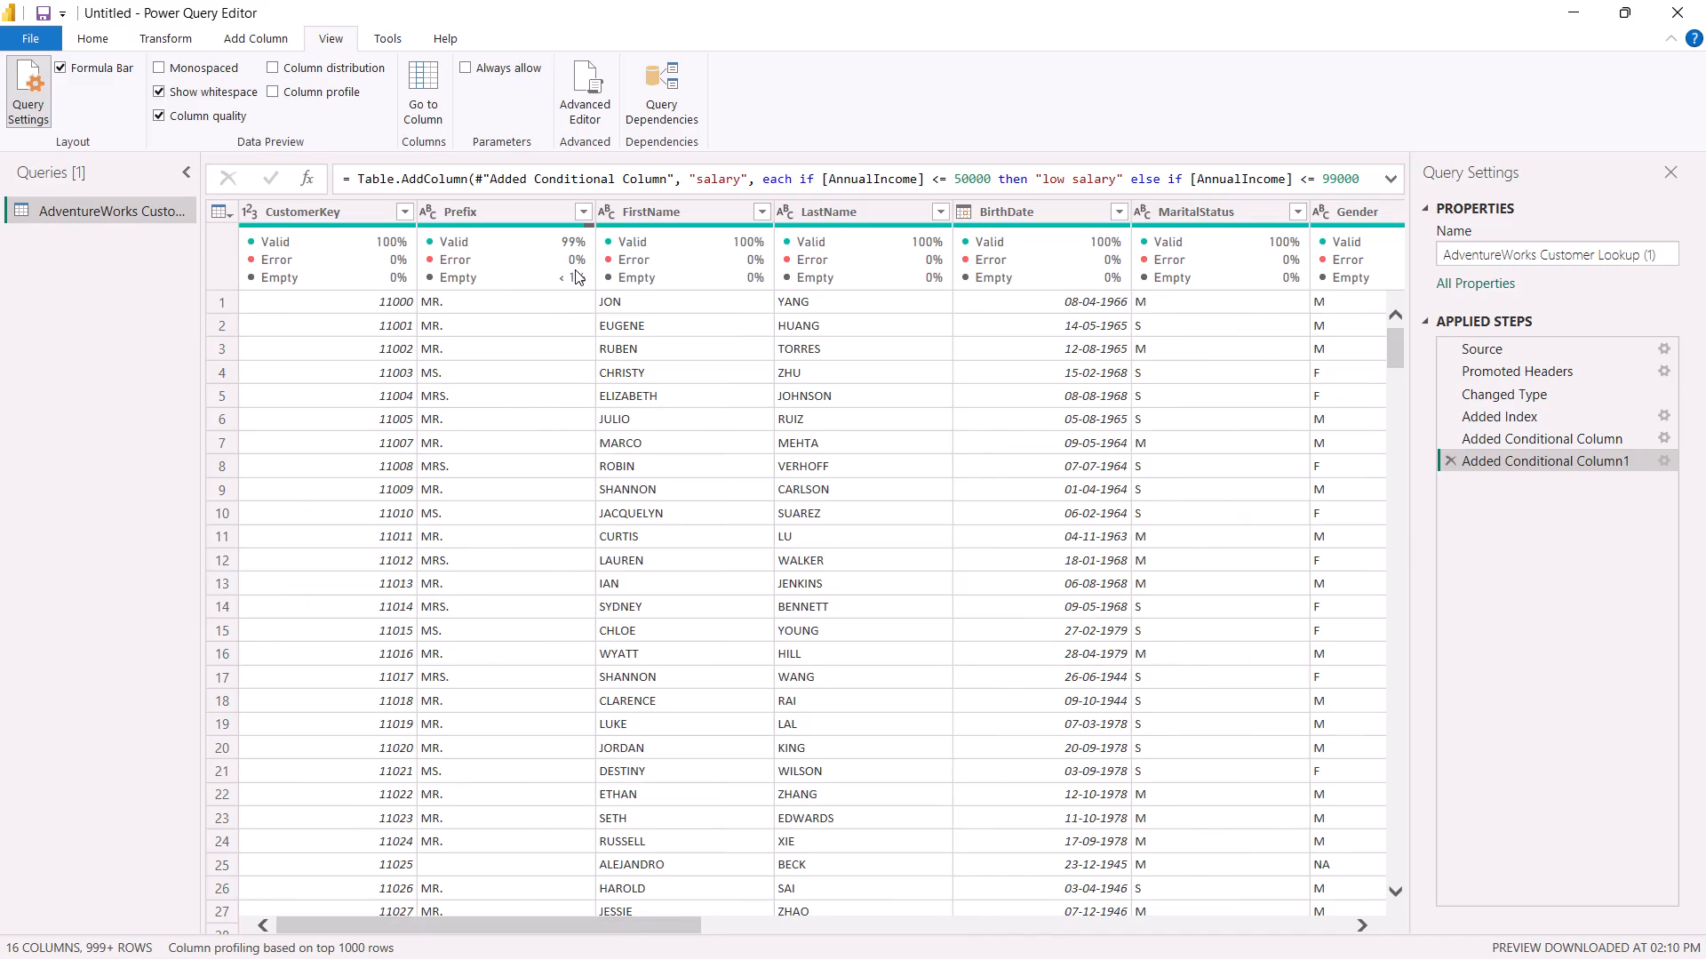
pyautogui.scroll(2, 512, 680)
pyautogui.moveTo(493, 918); pyautogui.dragTo(543, 909)
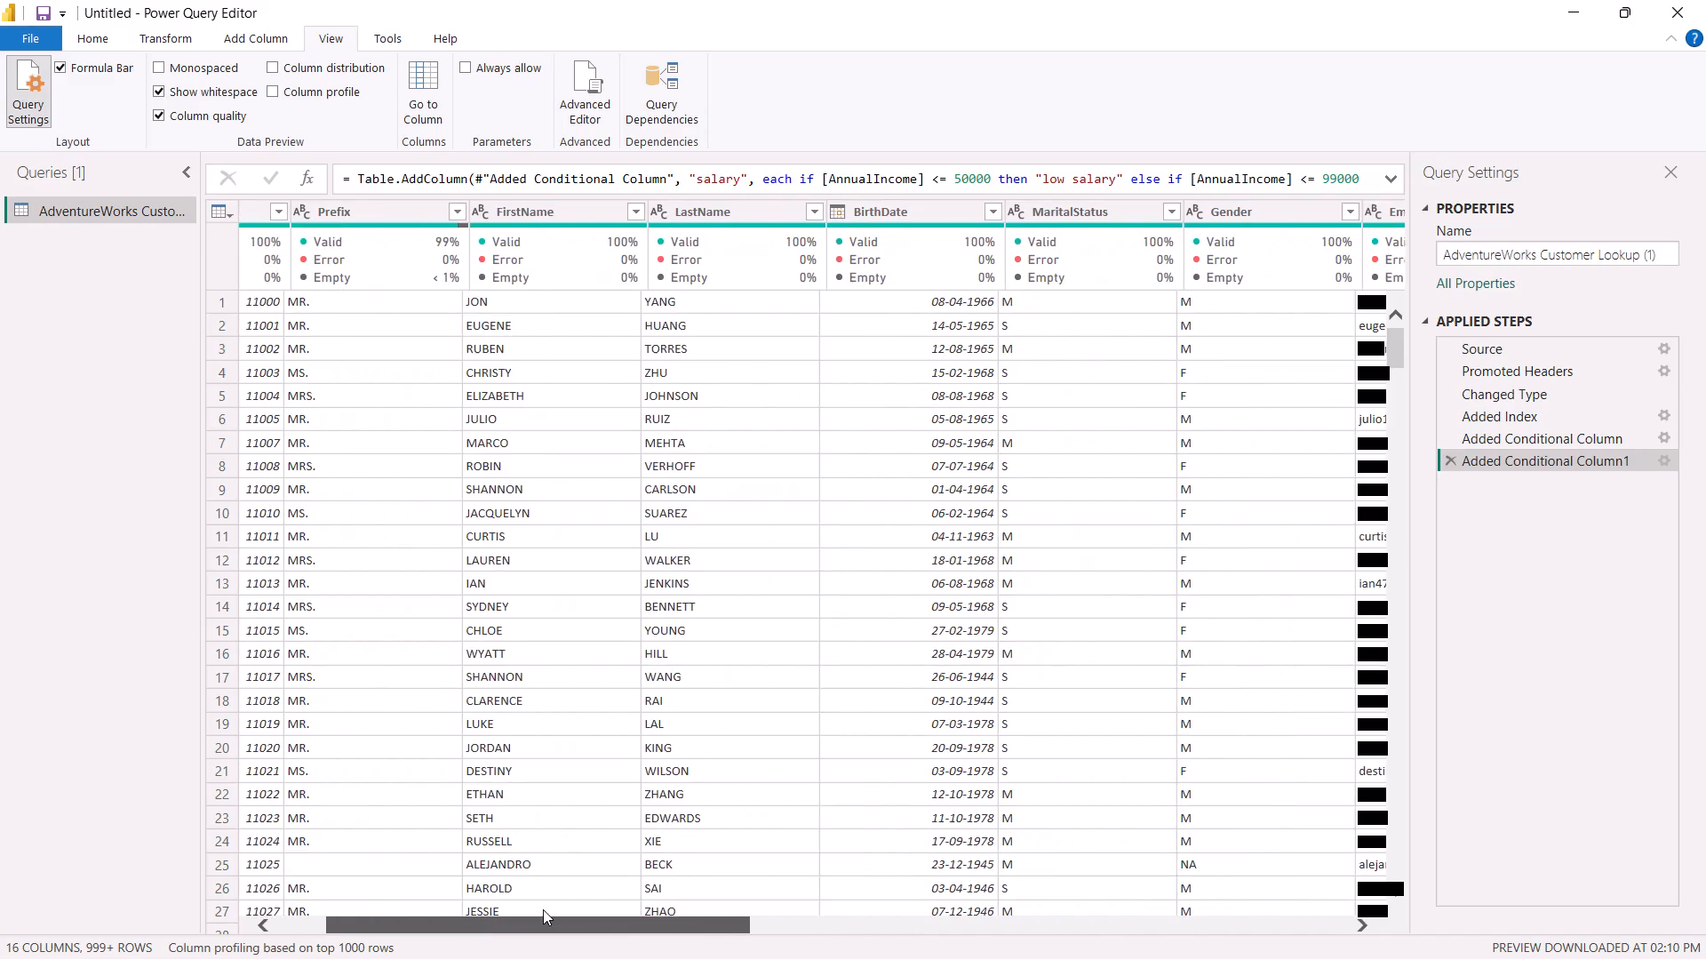
pyautogui.moveTo(543, 909); pyautogui.dragTo(1155, 956)
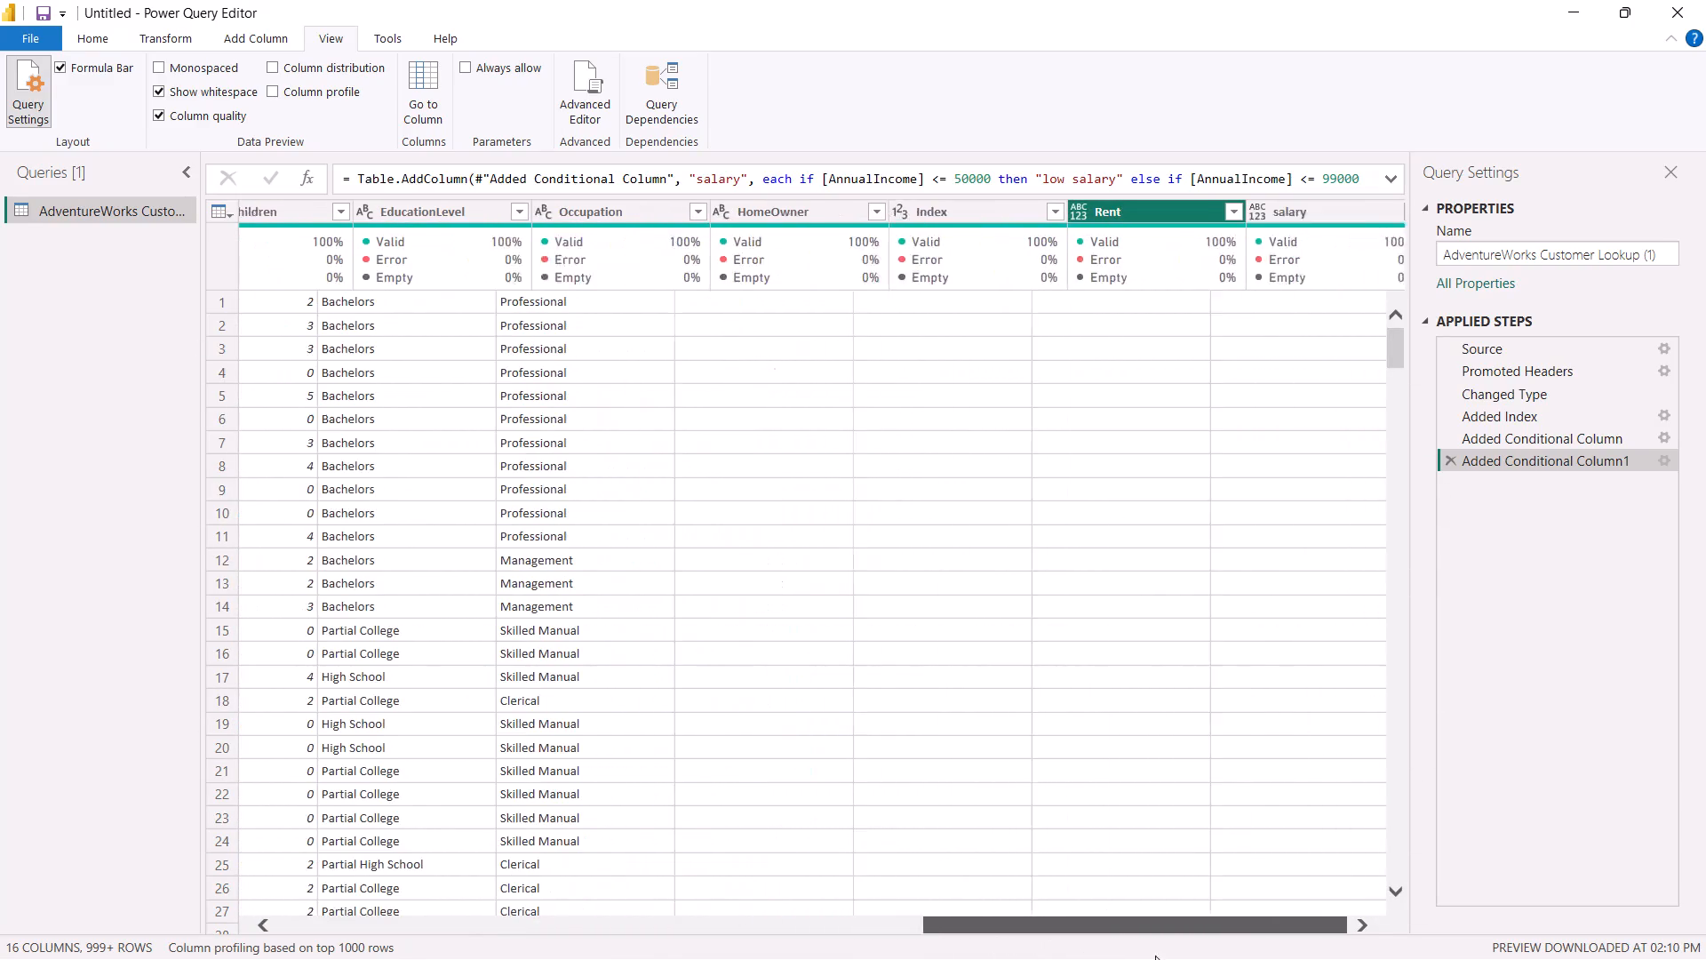
pyautogui.moveTo(1155, 956); pyautogui.dragTo(1396, 959)
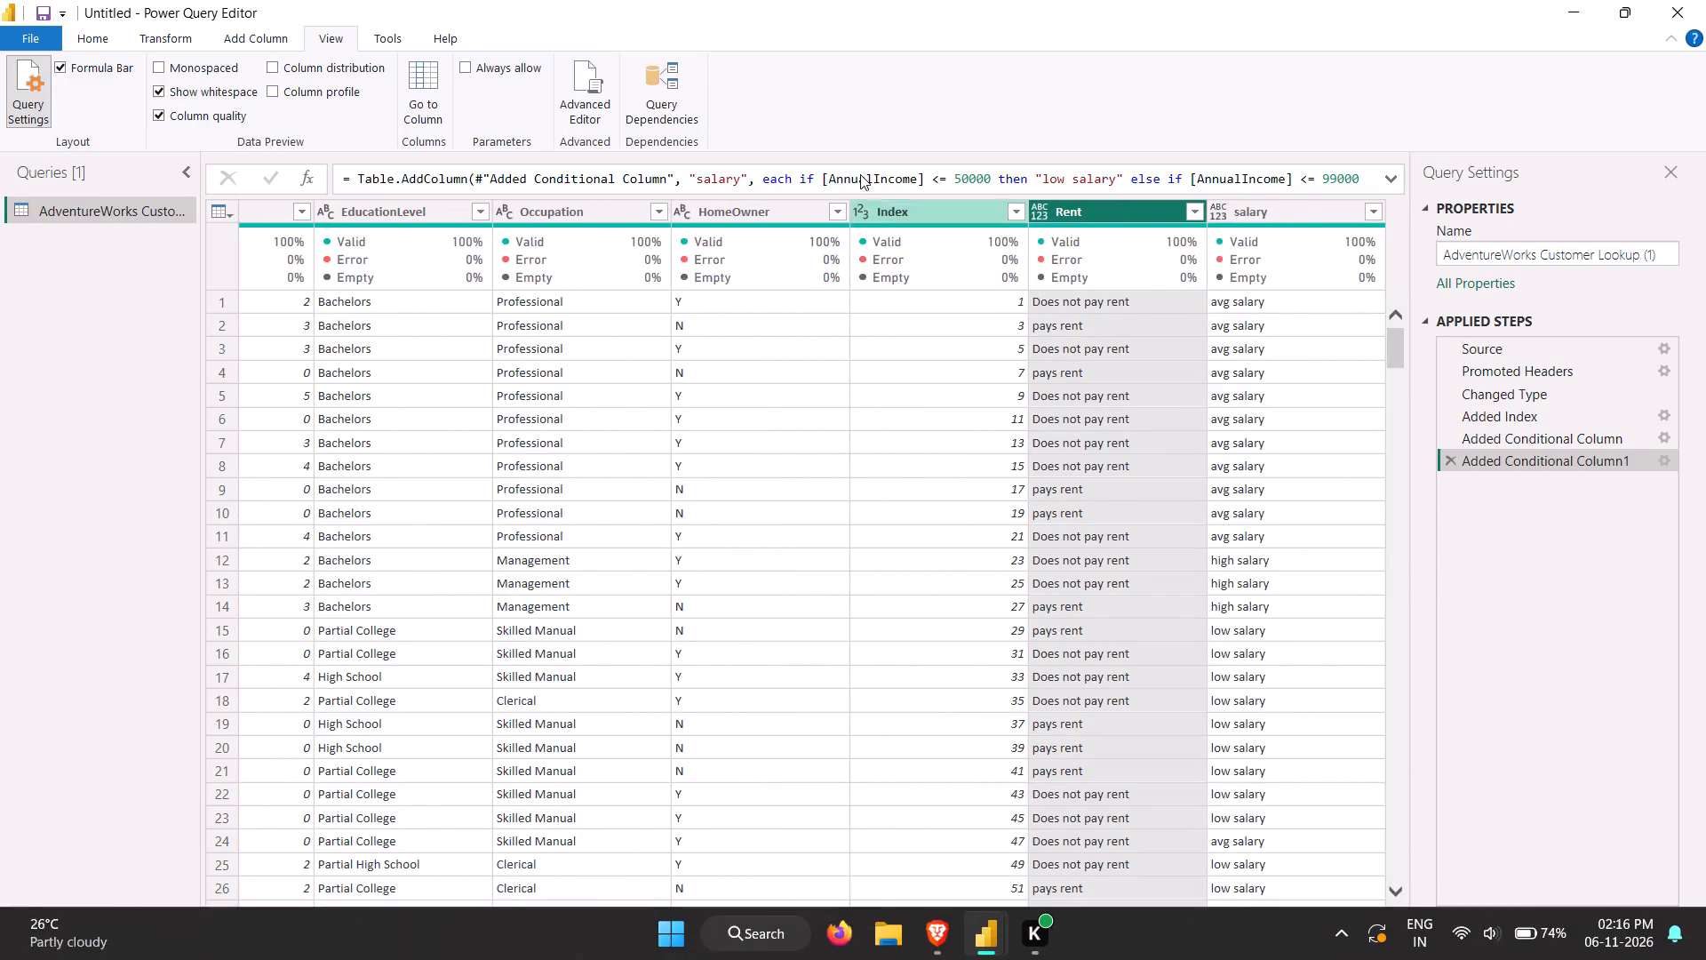
pyautogui.click(212, 114)
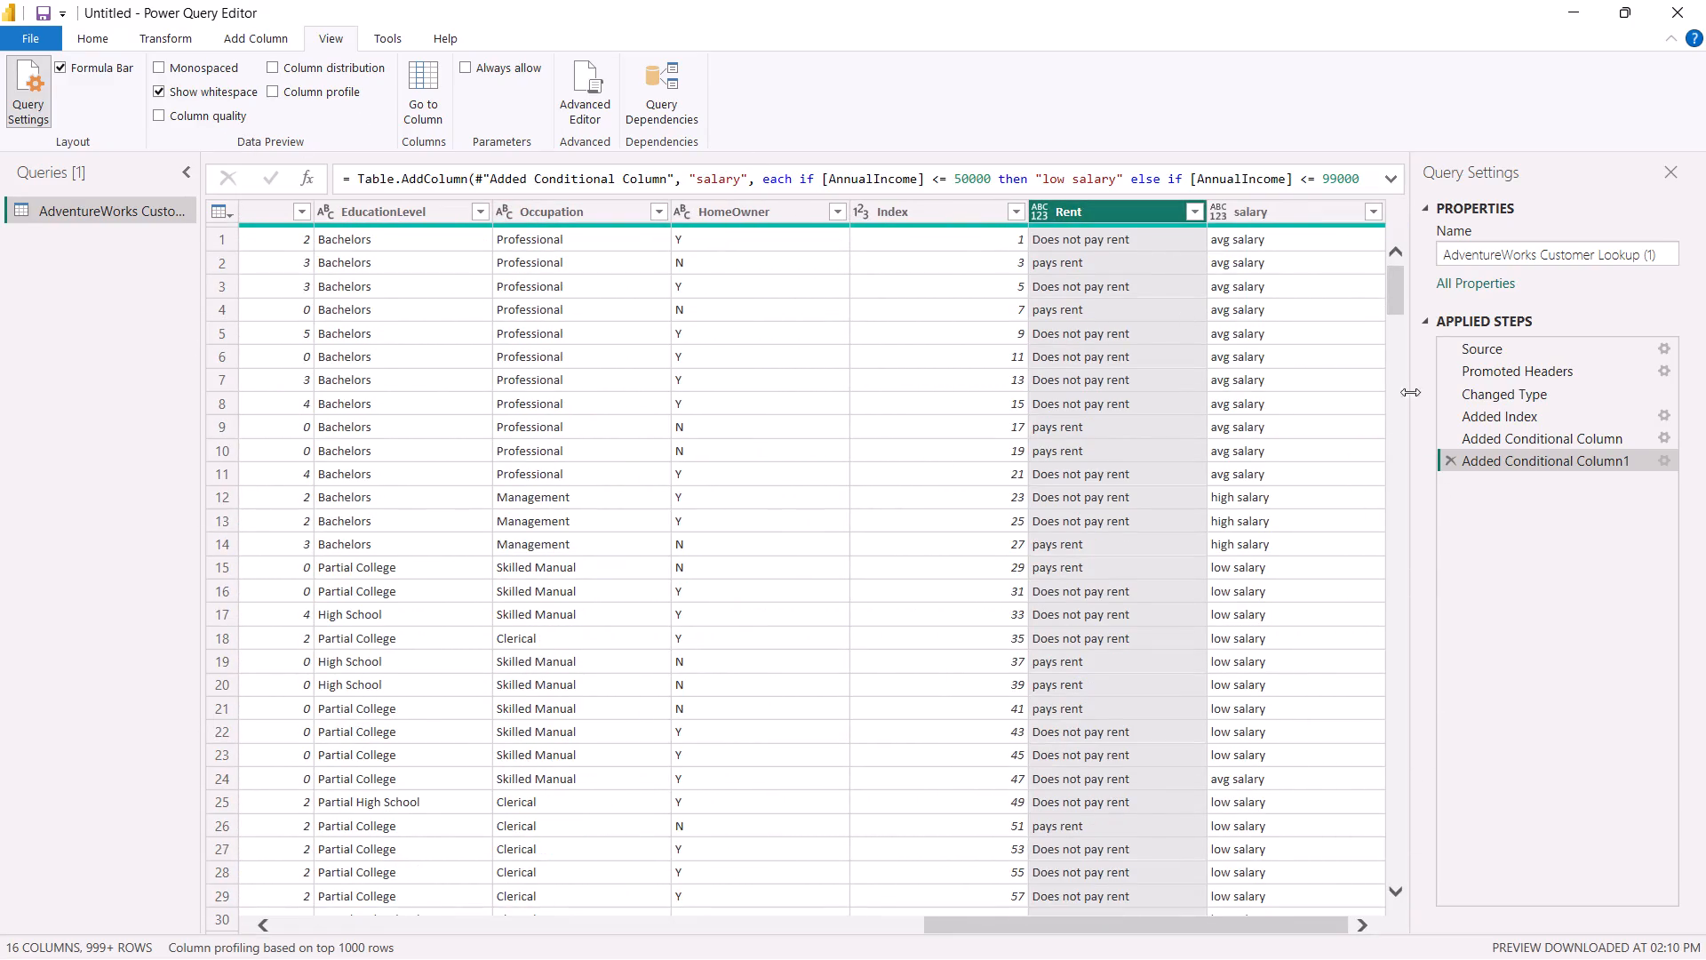
# Look through the table's rows for the Rent and salary values, returning to the first row.
pyautogui.click(1470, 658)
pyautogui.click(1399, 614)
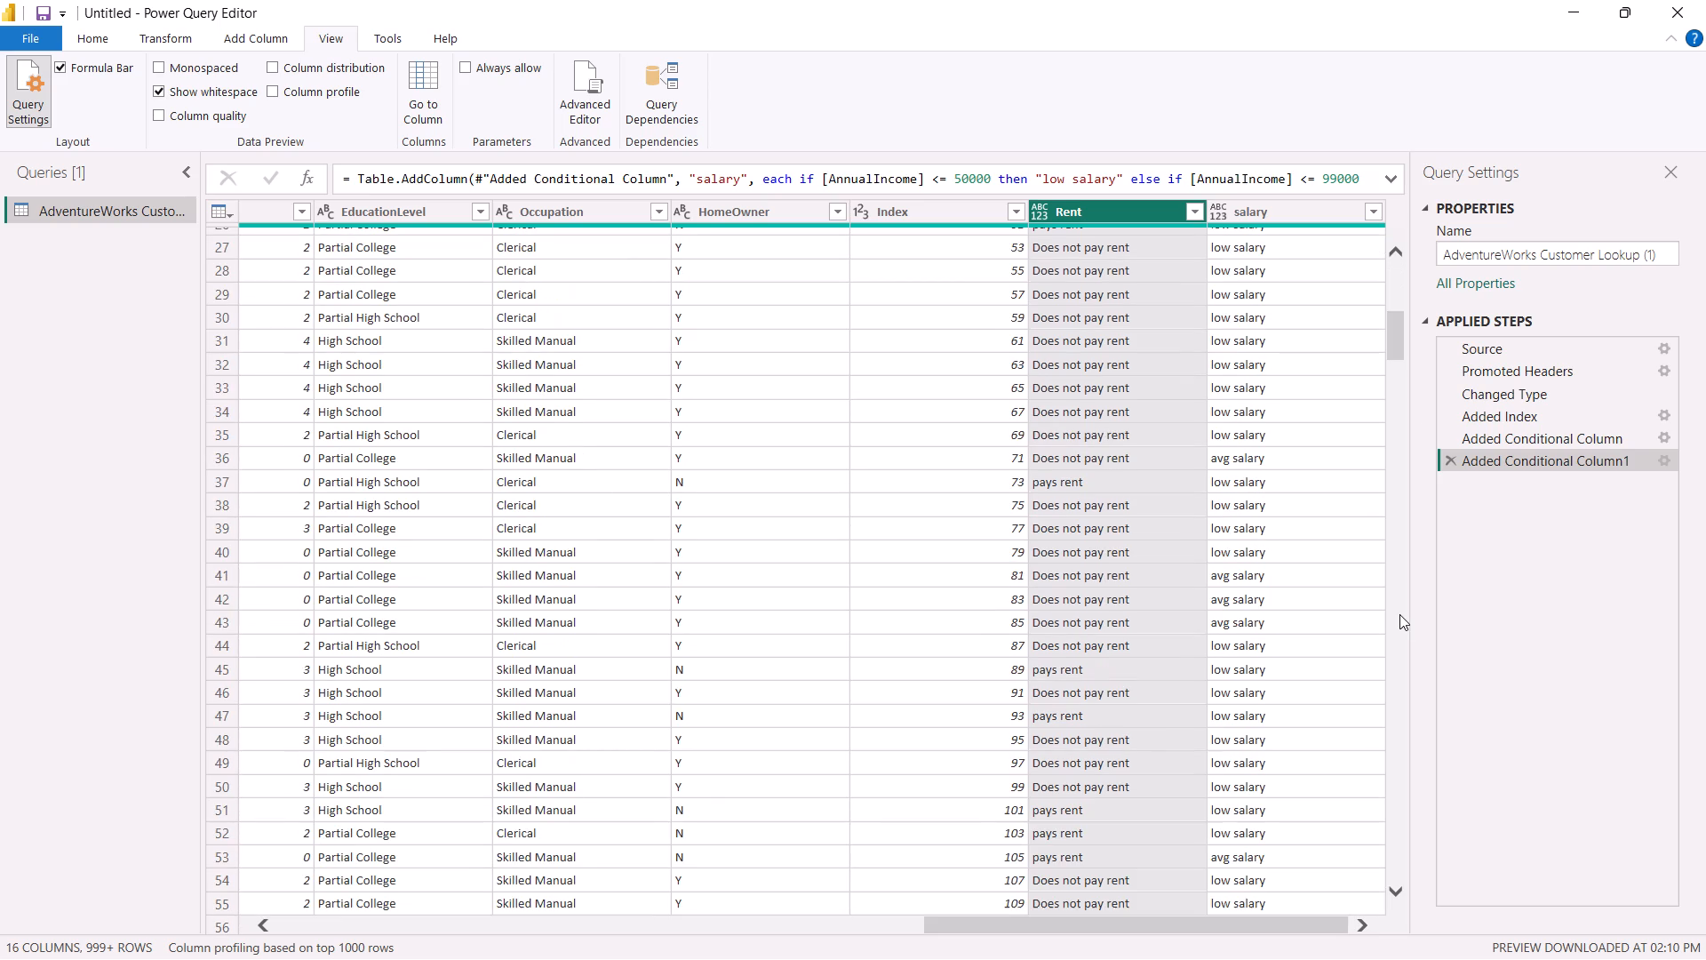
pyautogui.moveTo(1393, 372); pyautogui.dragTo(1393, 440)
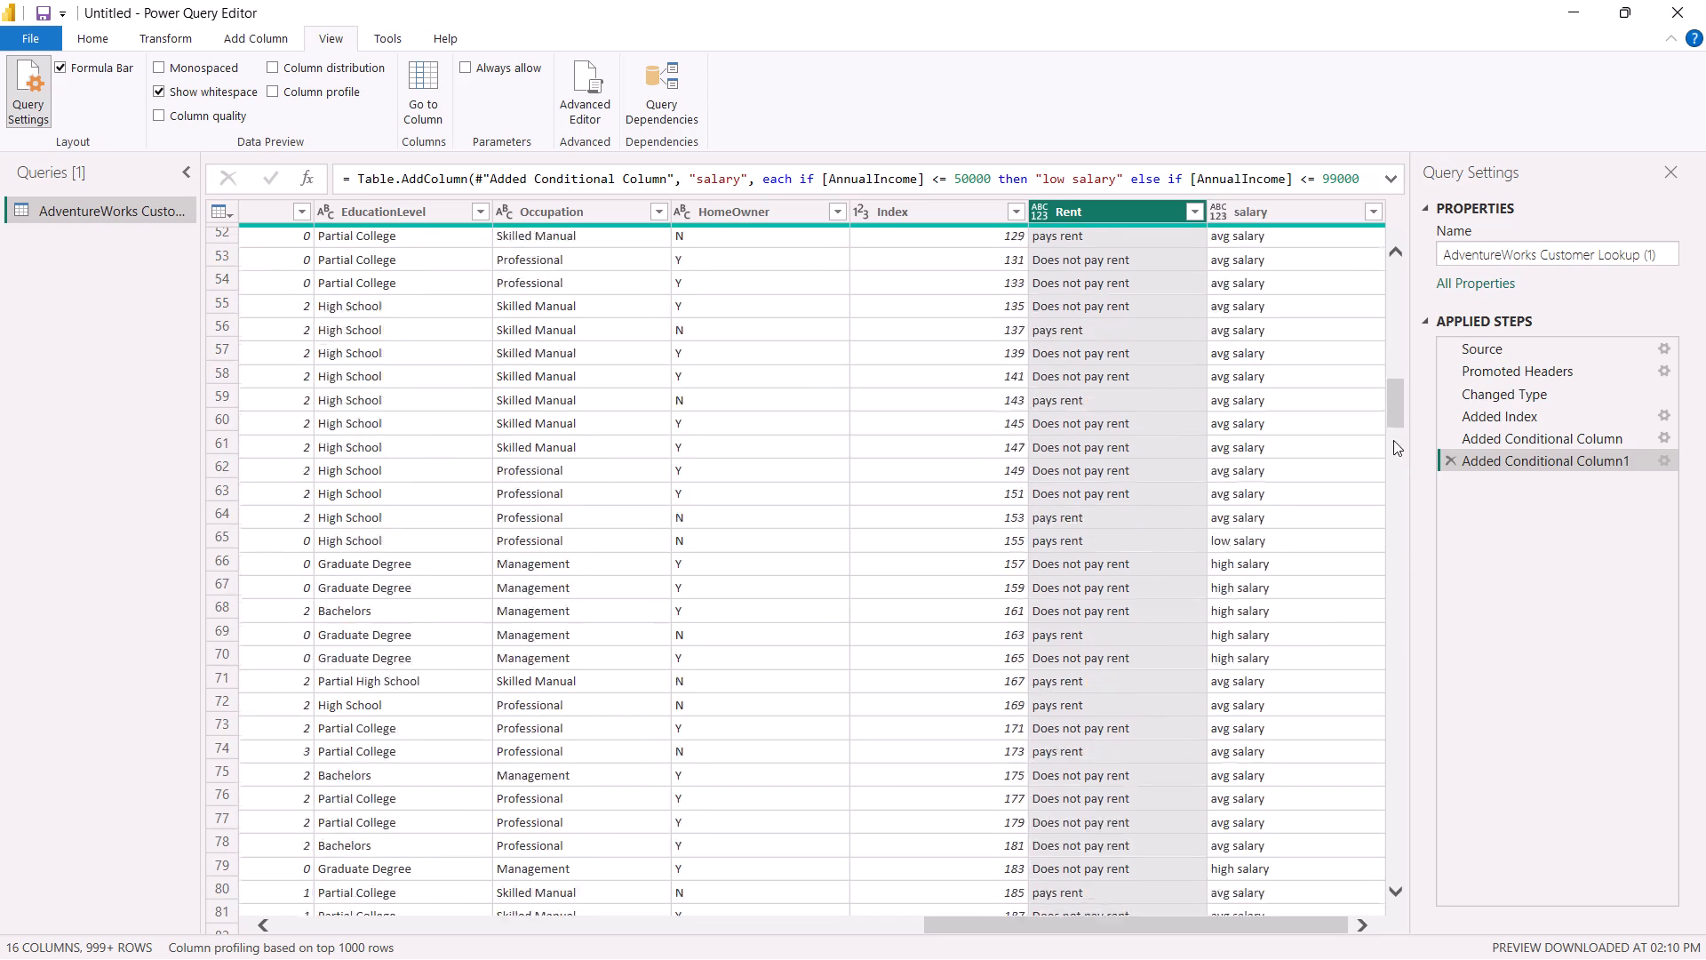
pyautogui.moveTo(1393, 440); pyautogui.dragTo(1378, 764)
pyautogui.moveTo(1393, 535); pyautogui.dragTo(1399, 781)
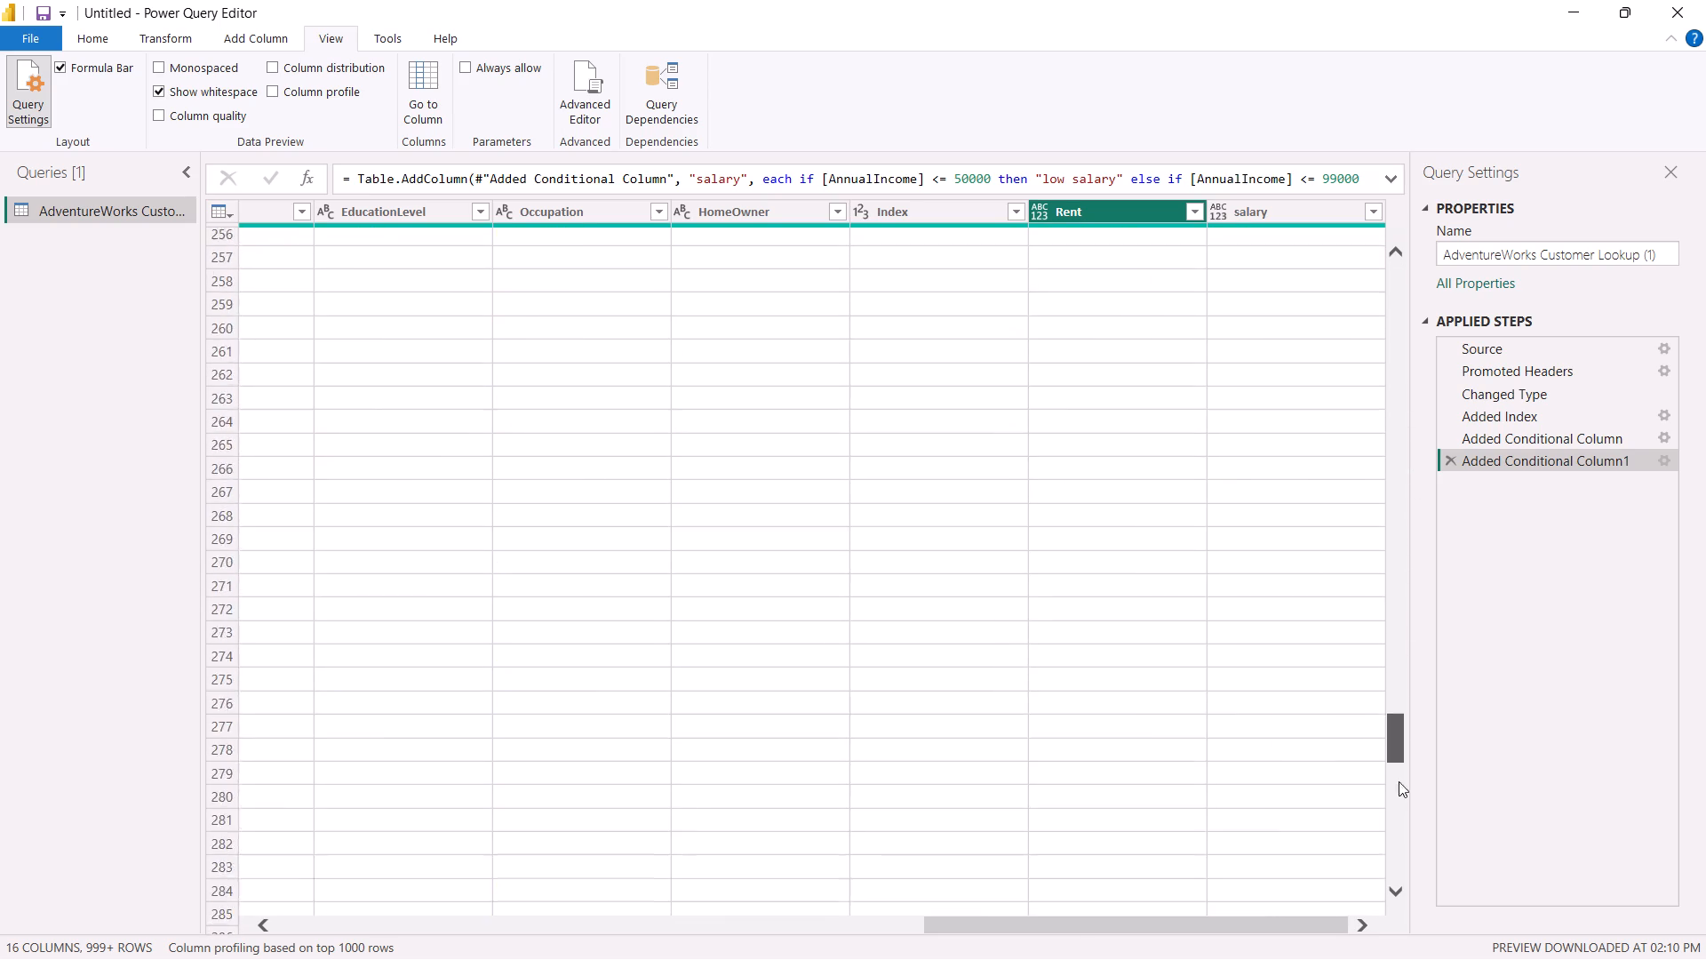
pyautogui.moveTo(1399, 781); pyautogui.dragTo(1445, 717)
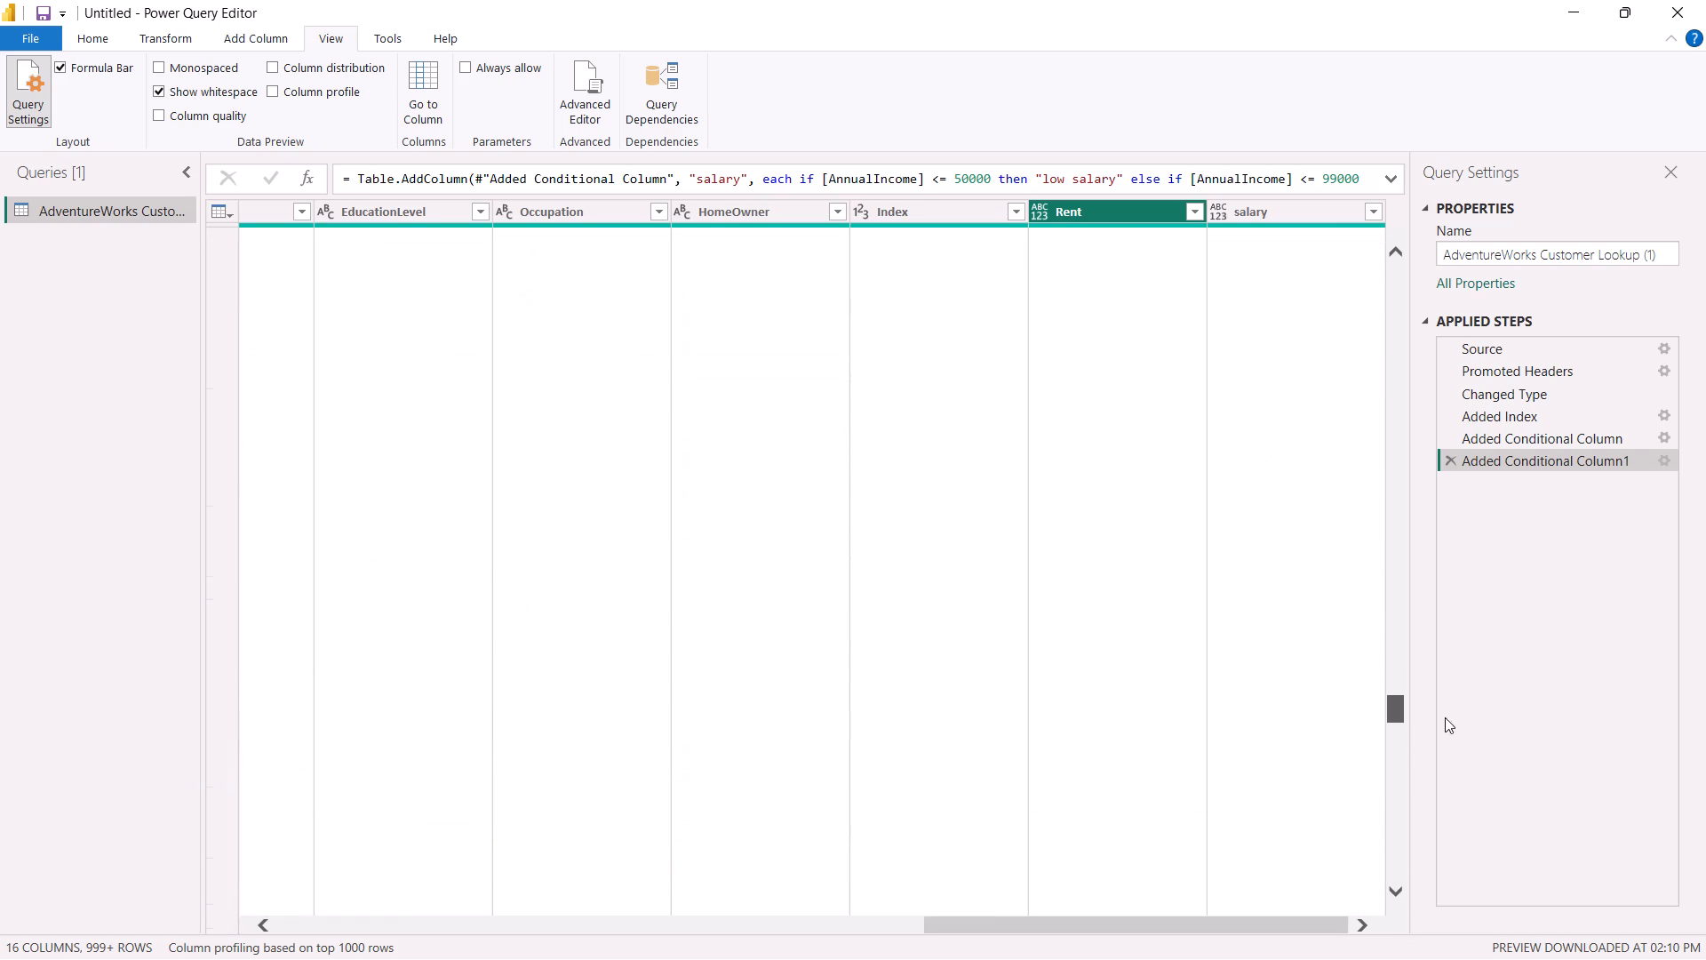
pyautogui.moveTo(1445, 717); pyautogui.dragTo(1399, 342)
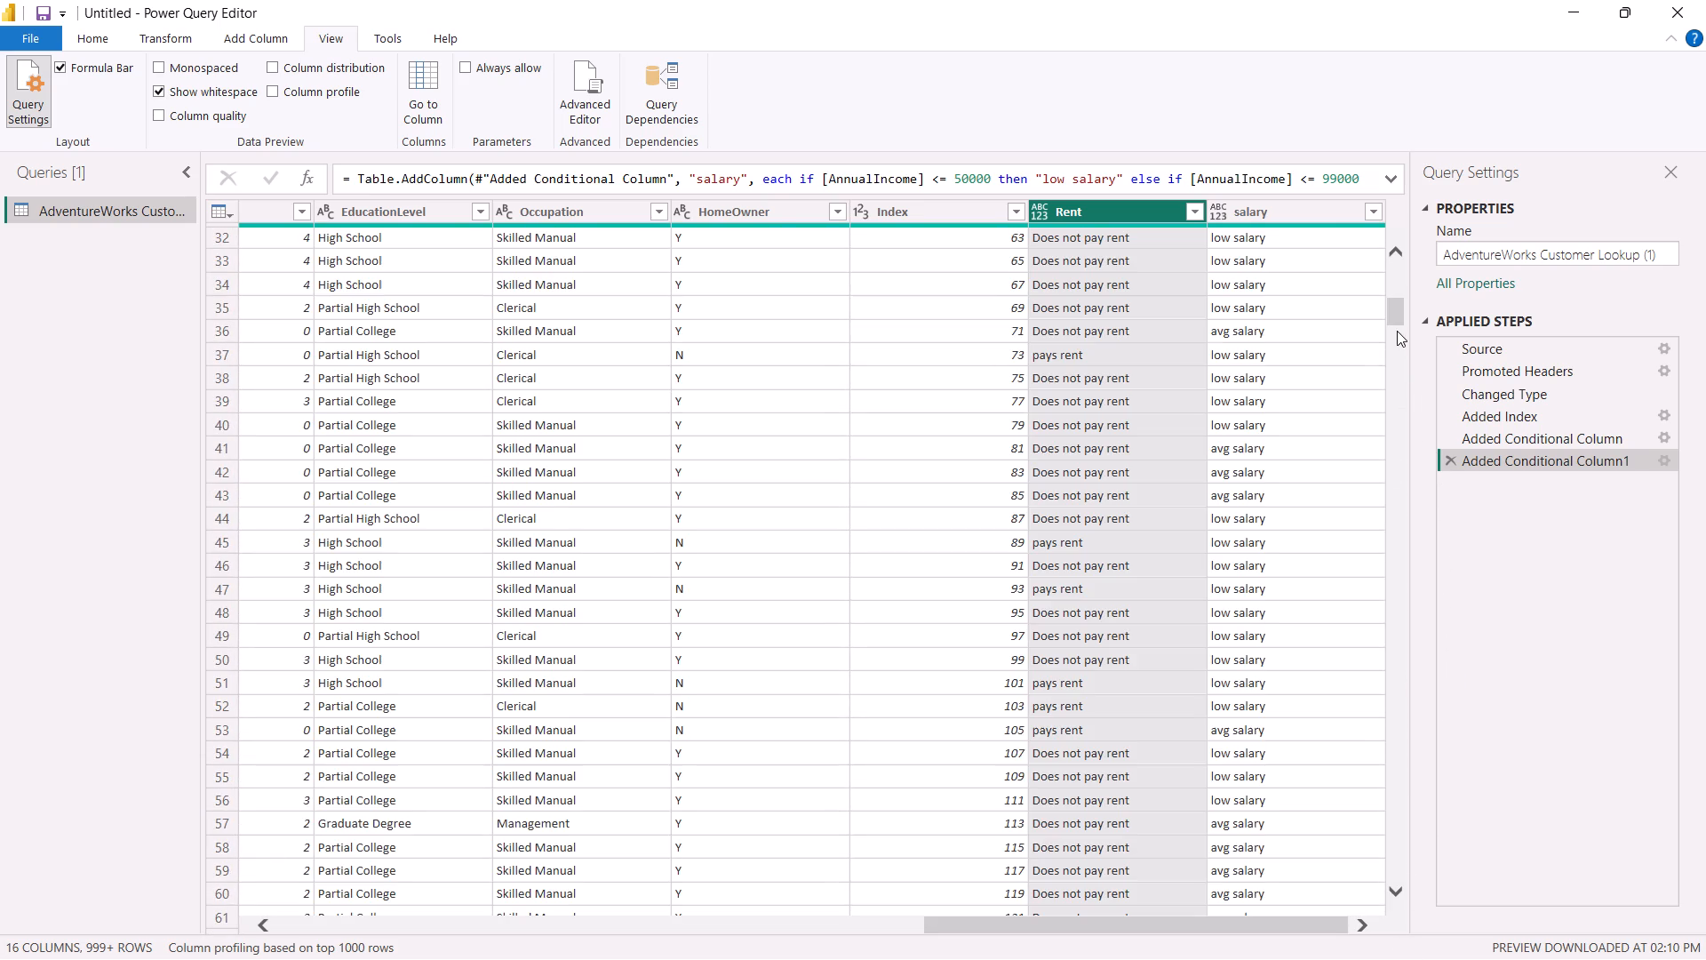
pyautogui.moveTo(1399, 329); pyautogui.dragTo(1397, 279)
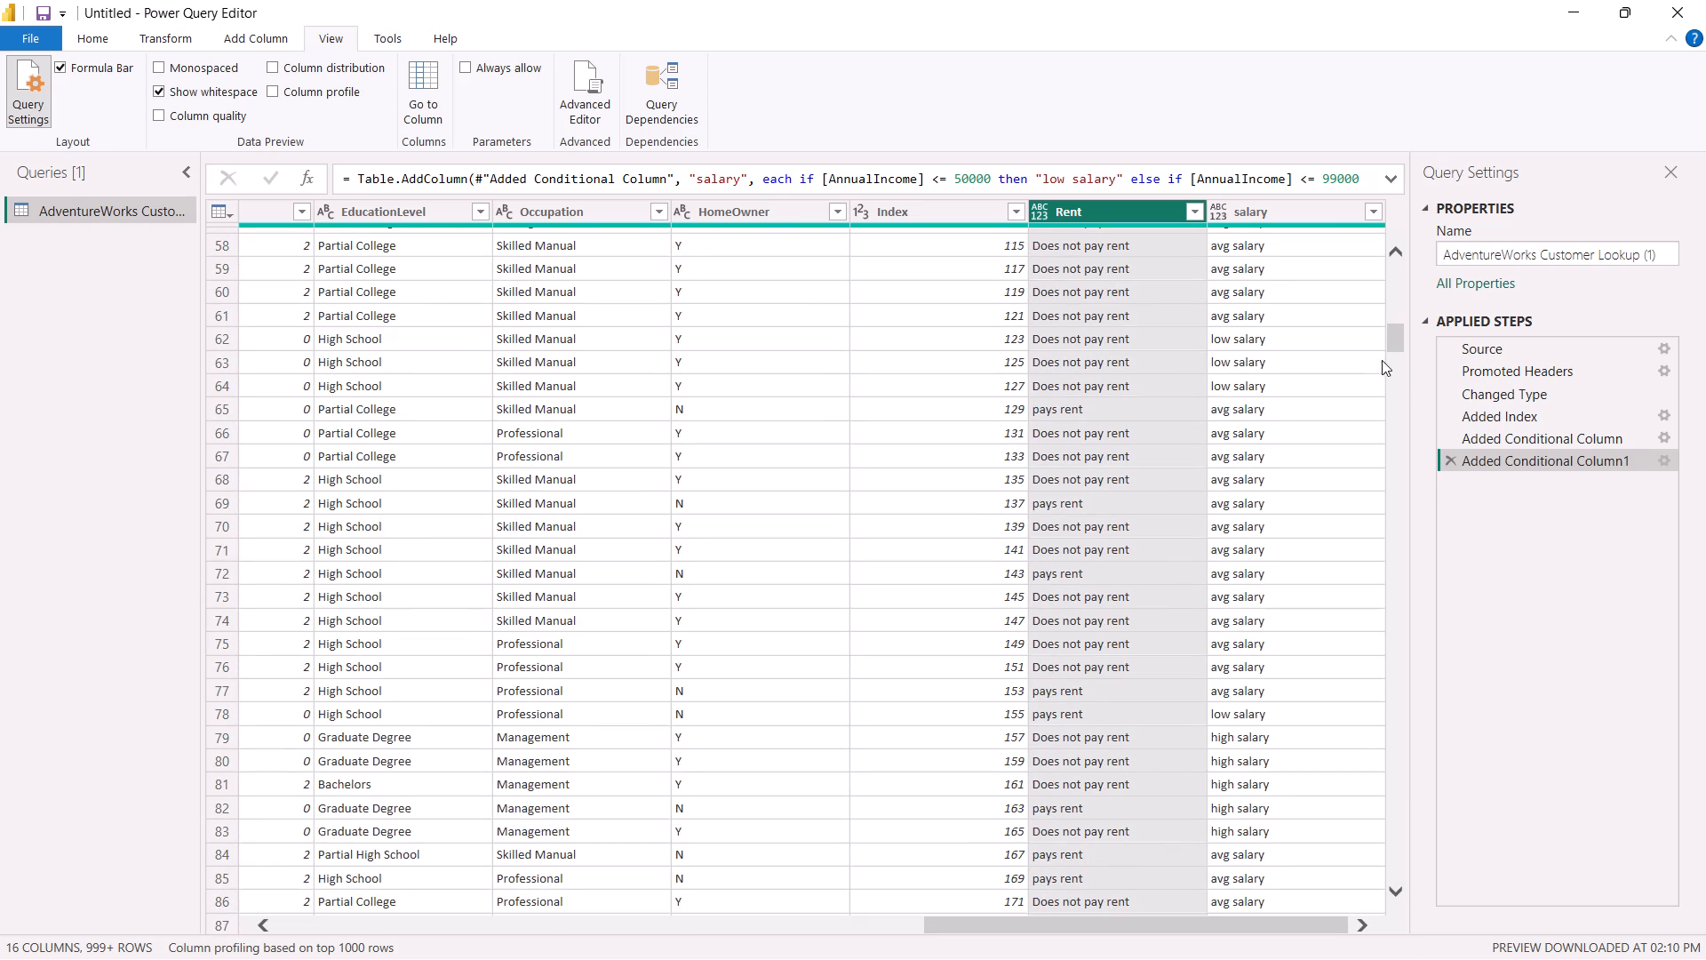
pyautogui.moveTo(1393, 350); pyautogui.dragTo(1396, 275)
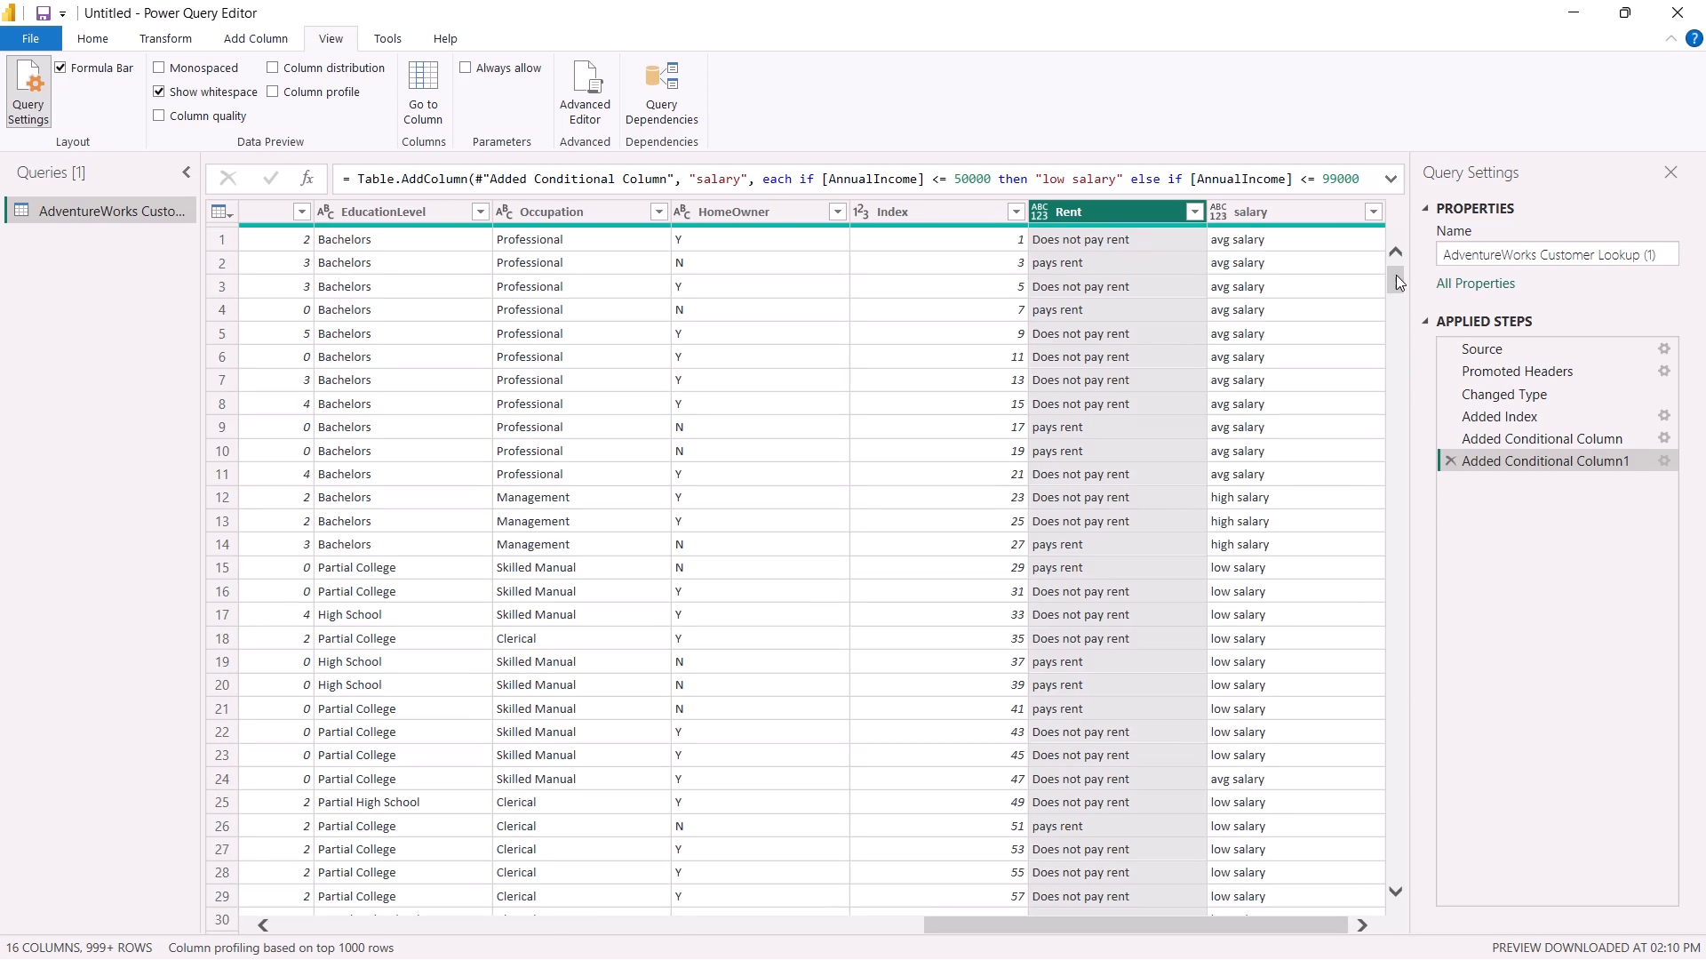
pyautogui.scroll(8, 1136, 424)
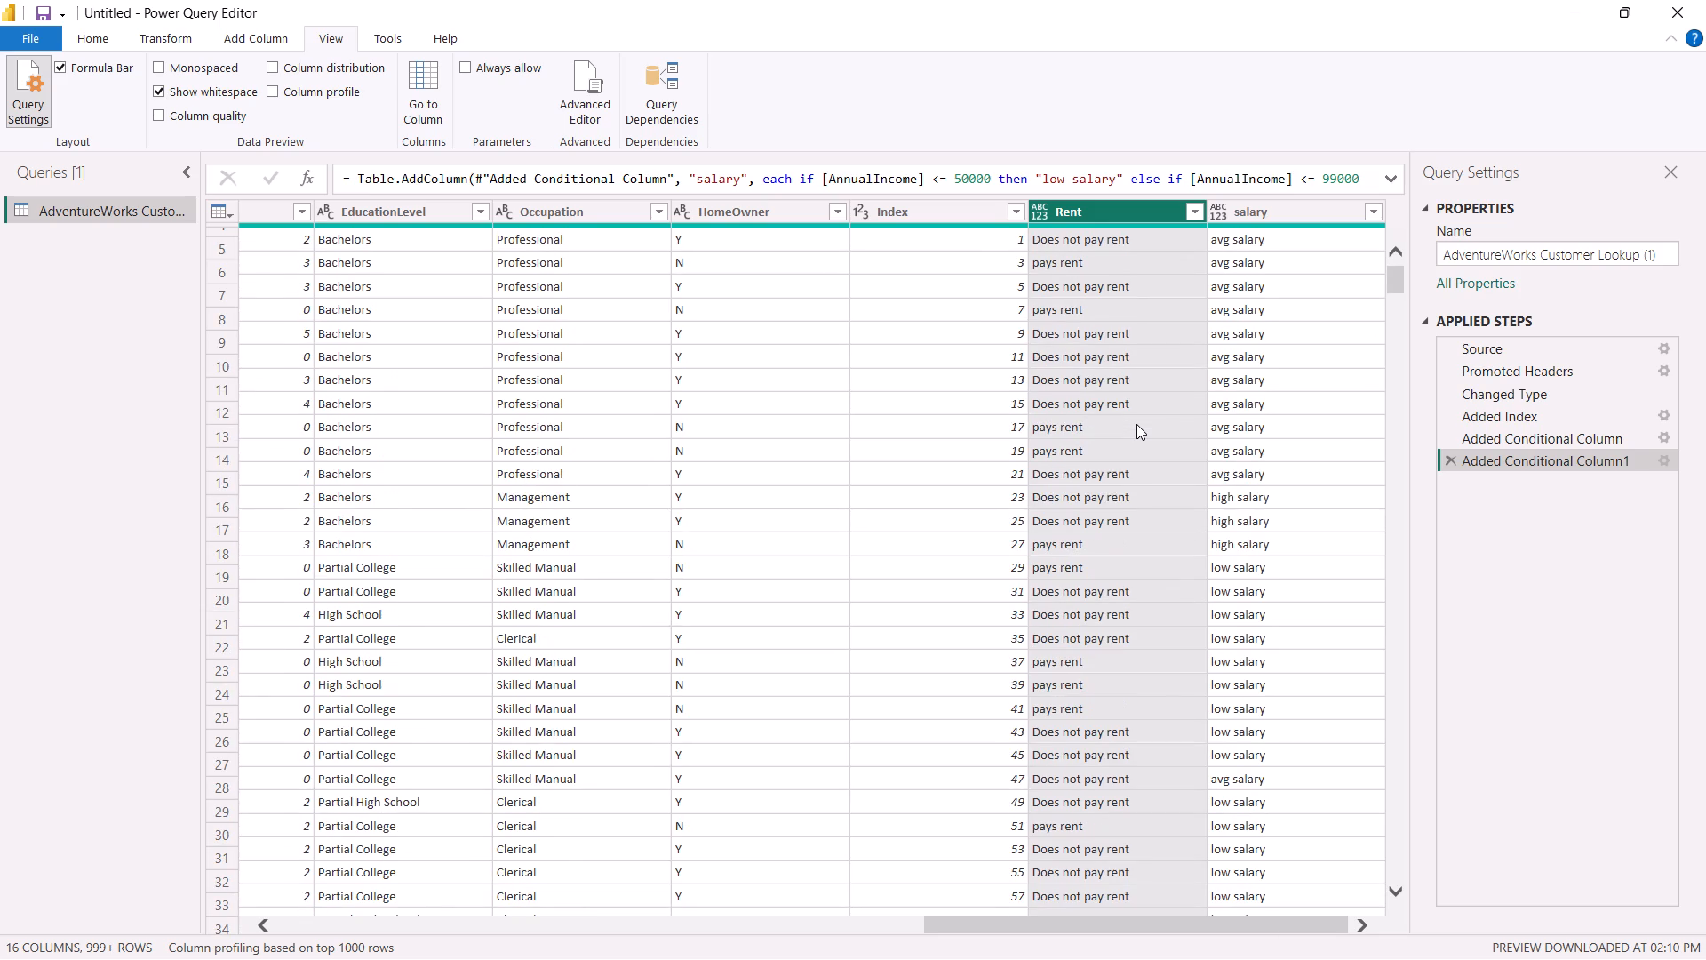
pyautogui.scroll(1, 1136, 424)
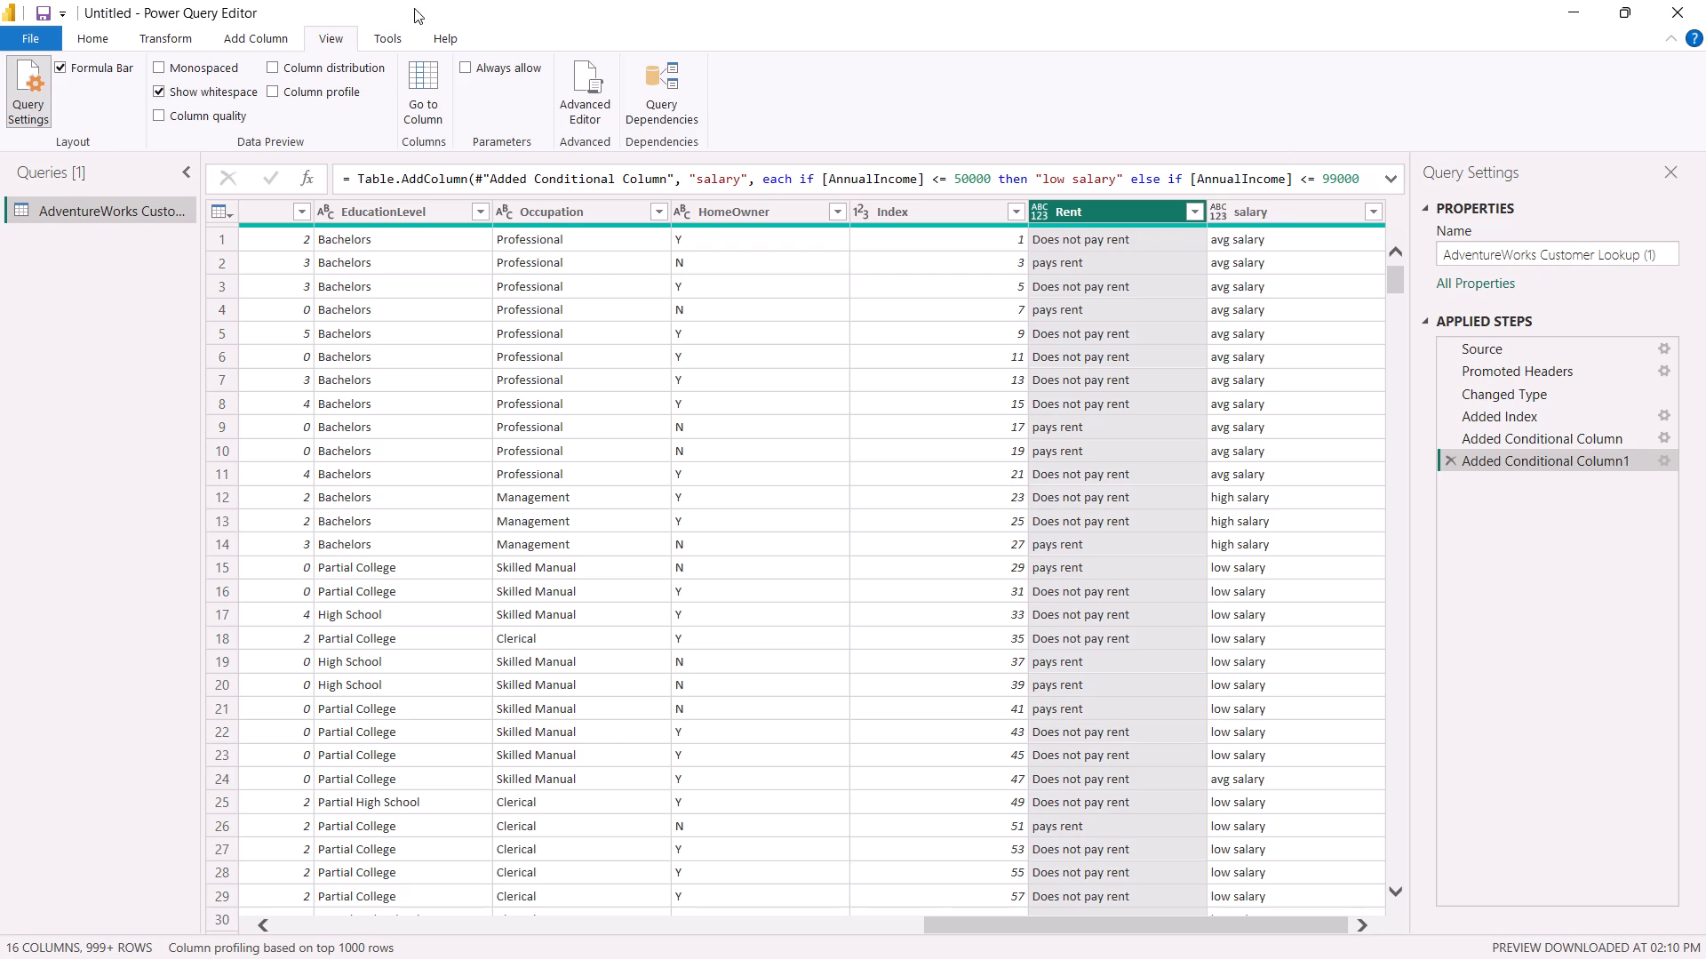
# Display the Rent column's profile and the table's column distribution in turn, hiding each again.
pyautogui.click(277, 93)
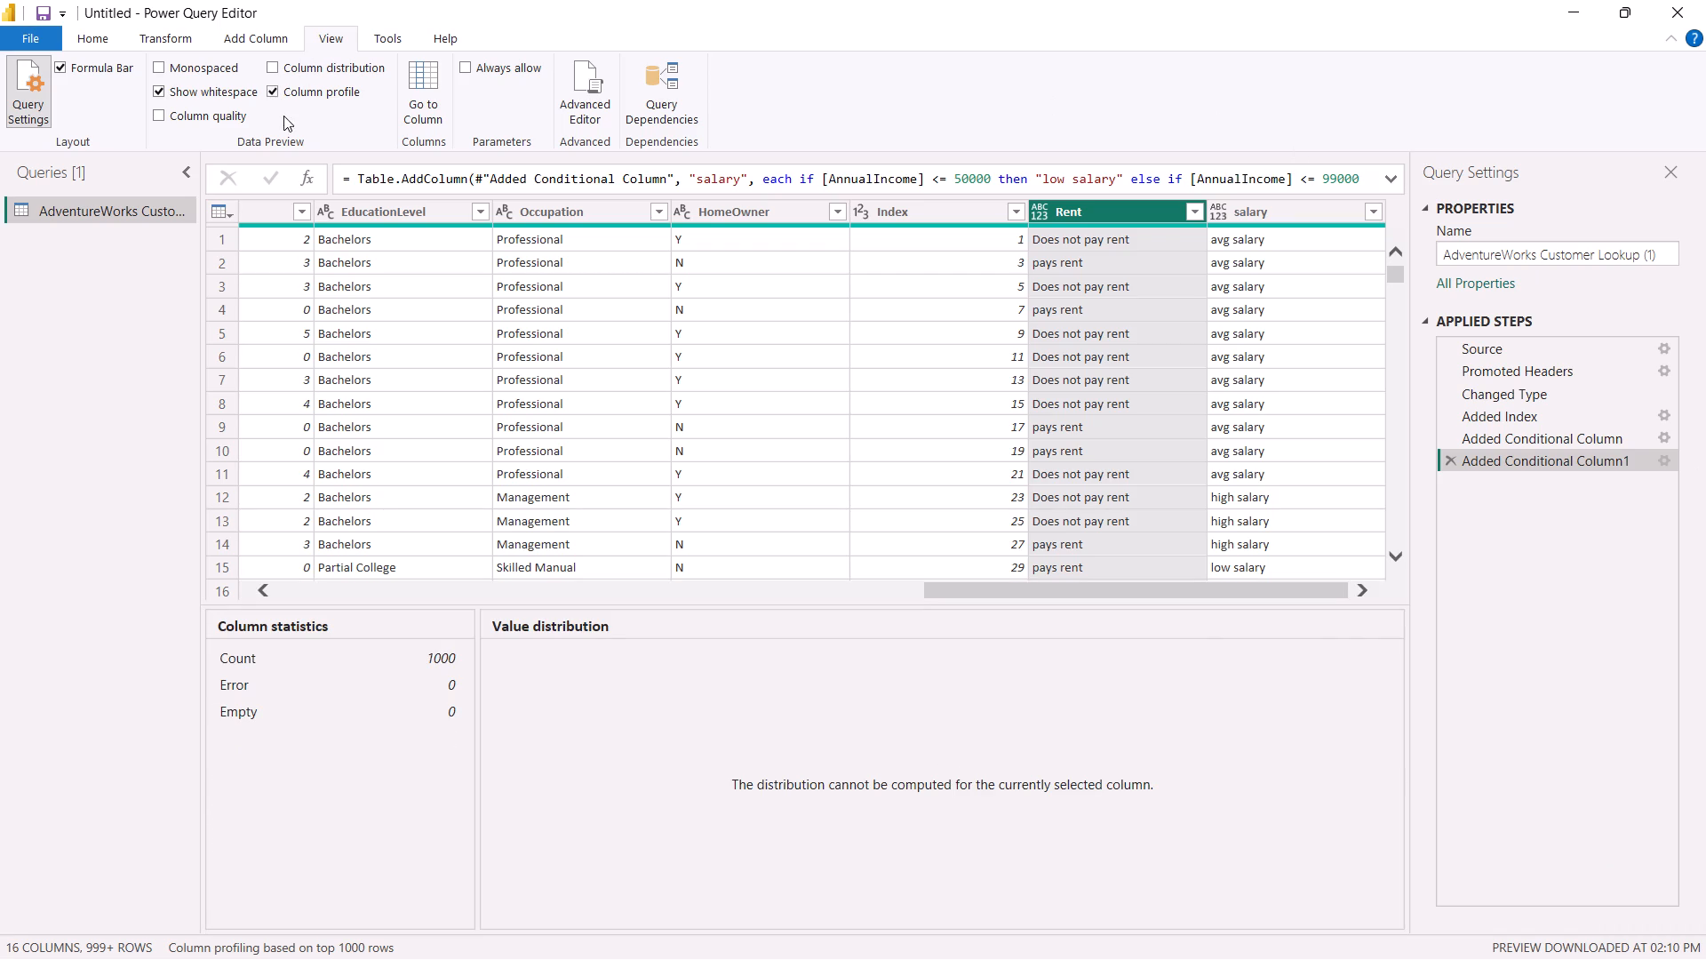
pyautogui.click(300, 99)
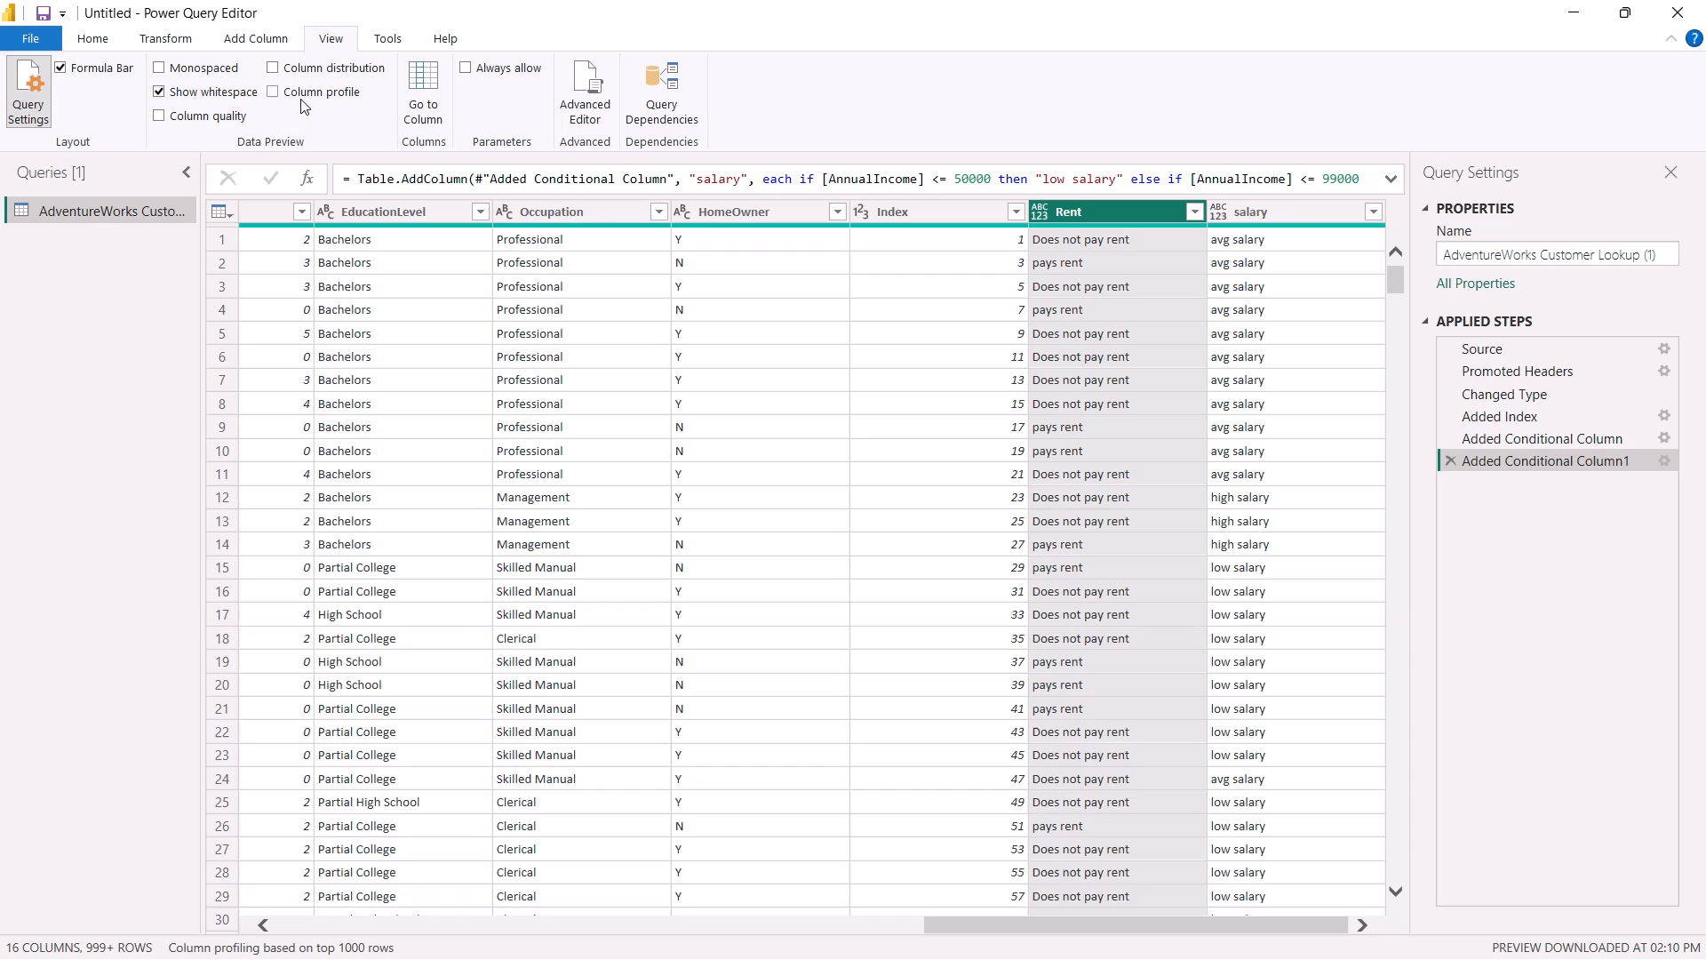
pyautogui.click(293, 76)
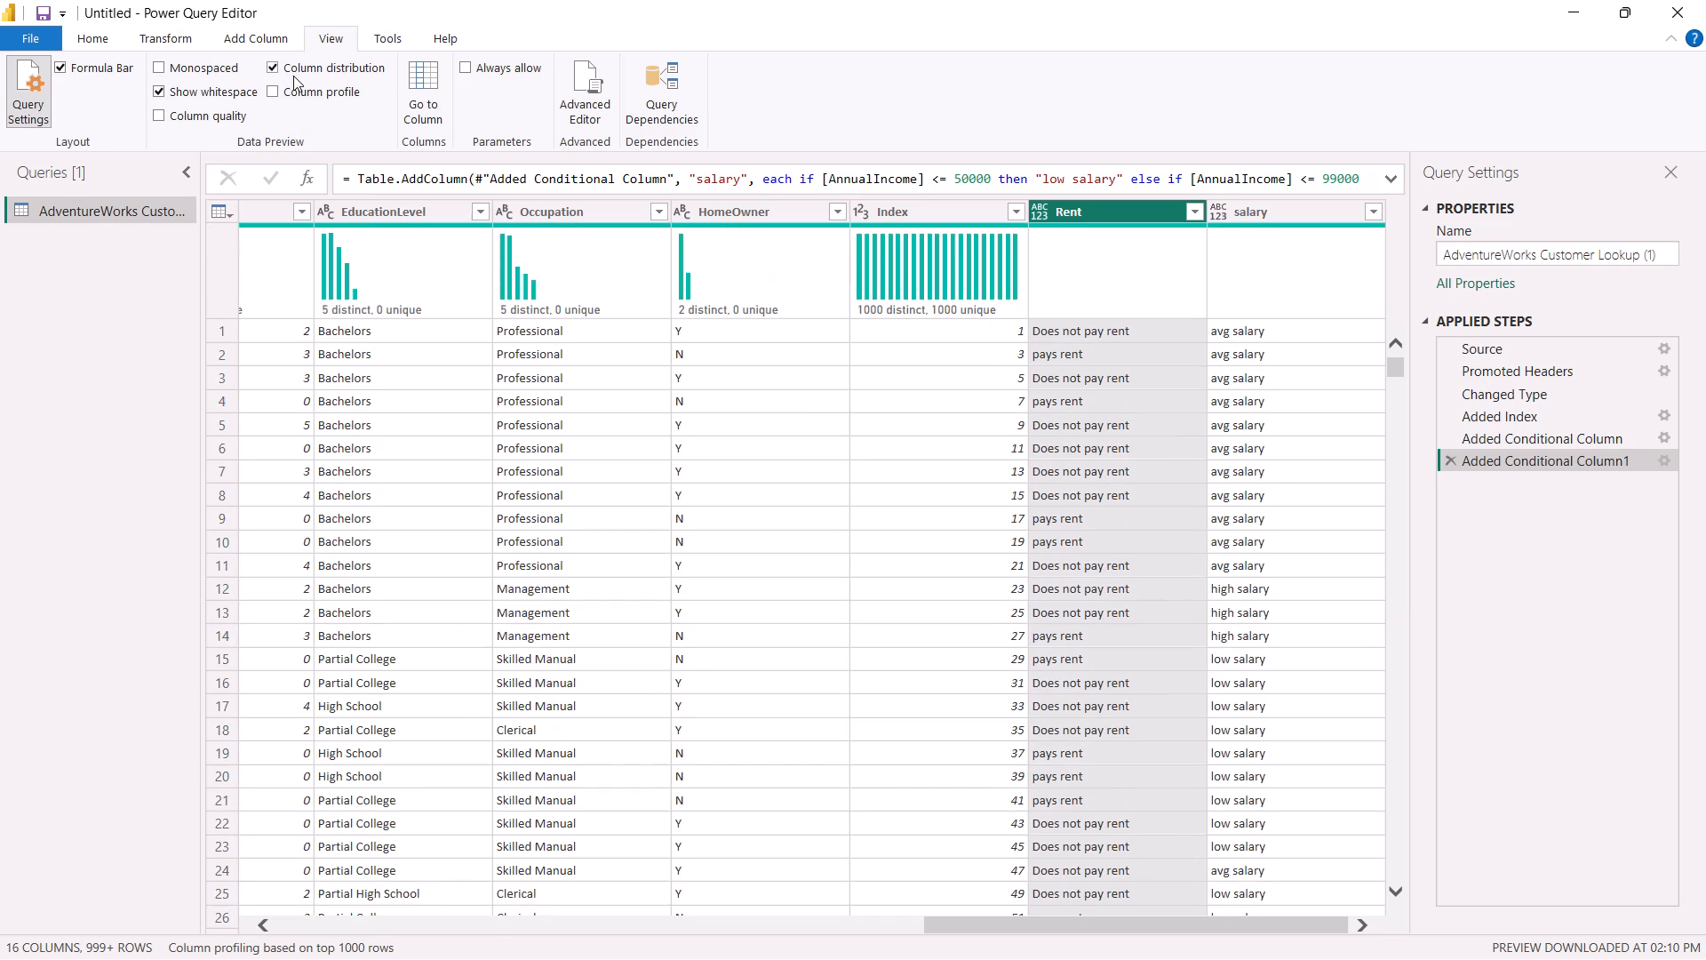
pyautogui.click(293, 76)
# Turn on the column profile for the selected Rent column.
pyautogui.click(280, 102)
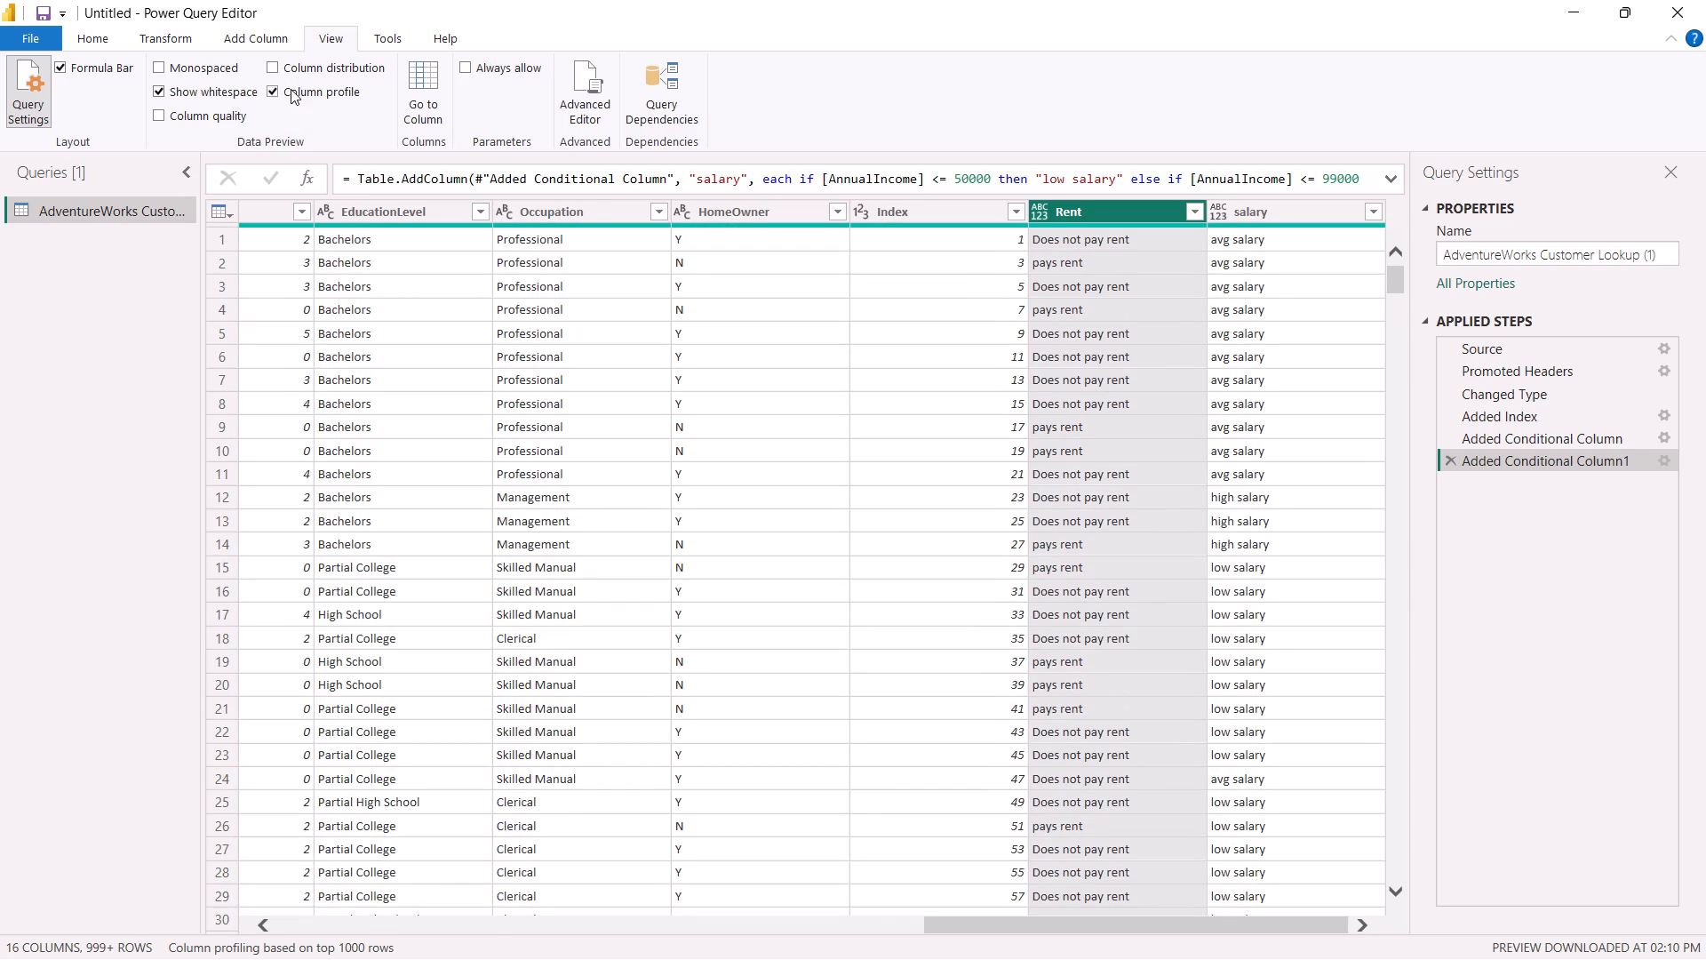
# Hide the column profile, show the column distribution, and examine it across the table from salary back to CustomerKey.
pyautogui.click(291, 99)
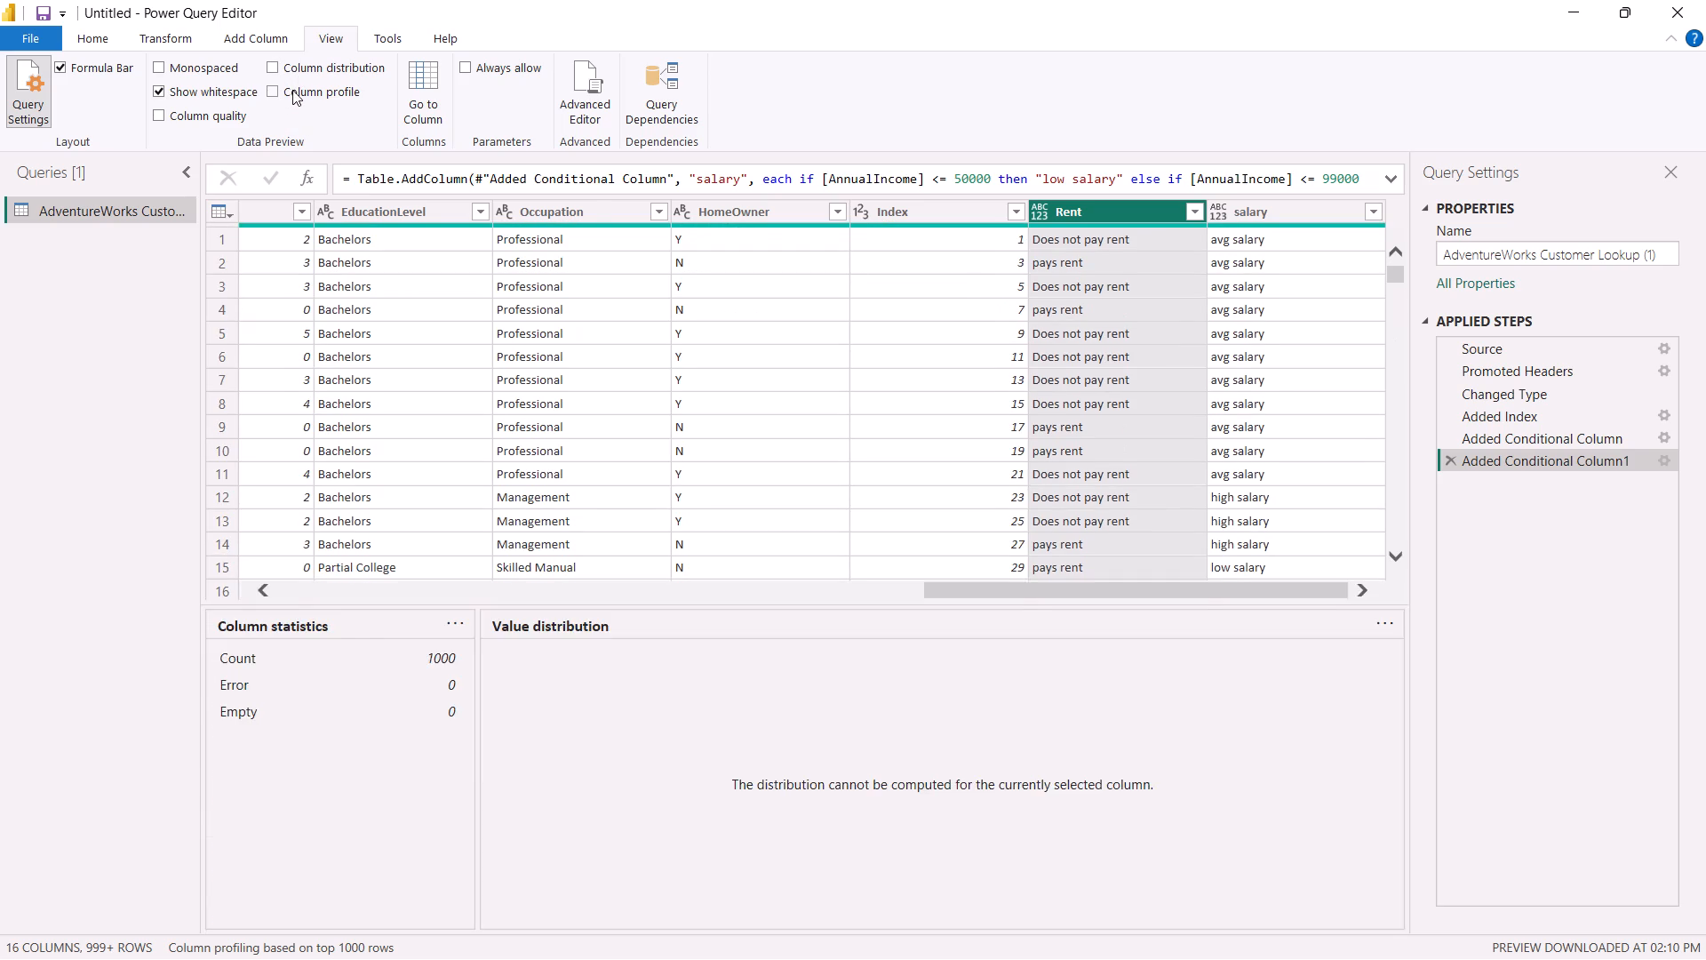
pyautogui.click(292, 58)
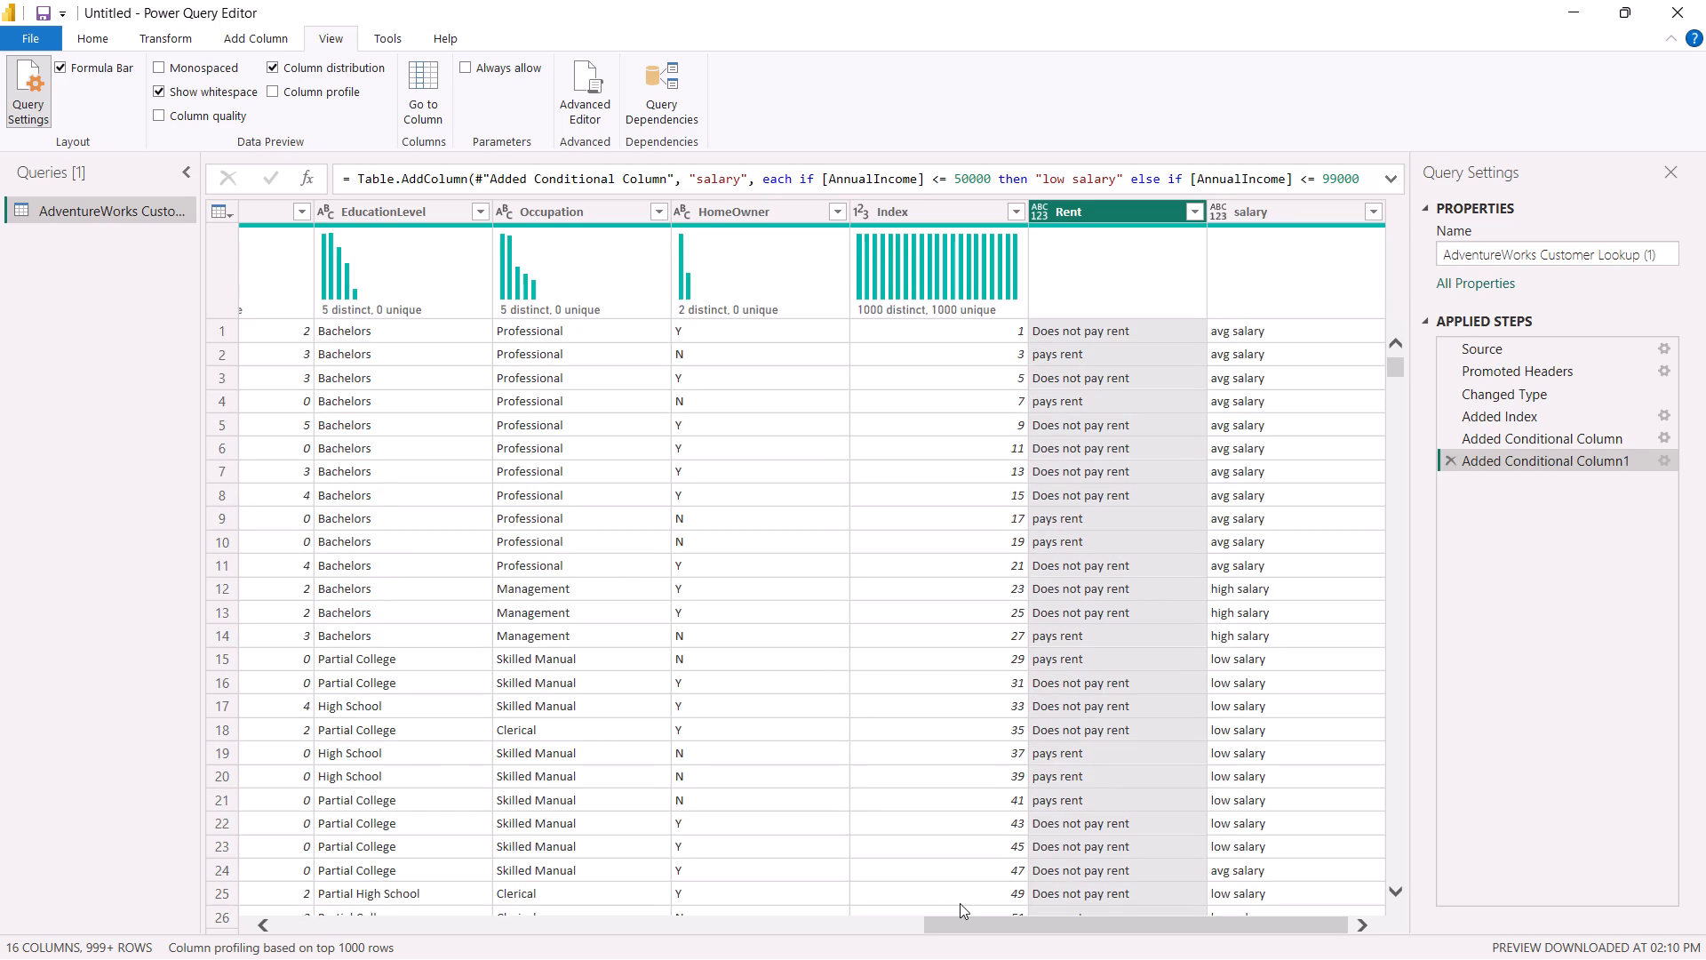
pyautogui.click(960, 903)
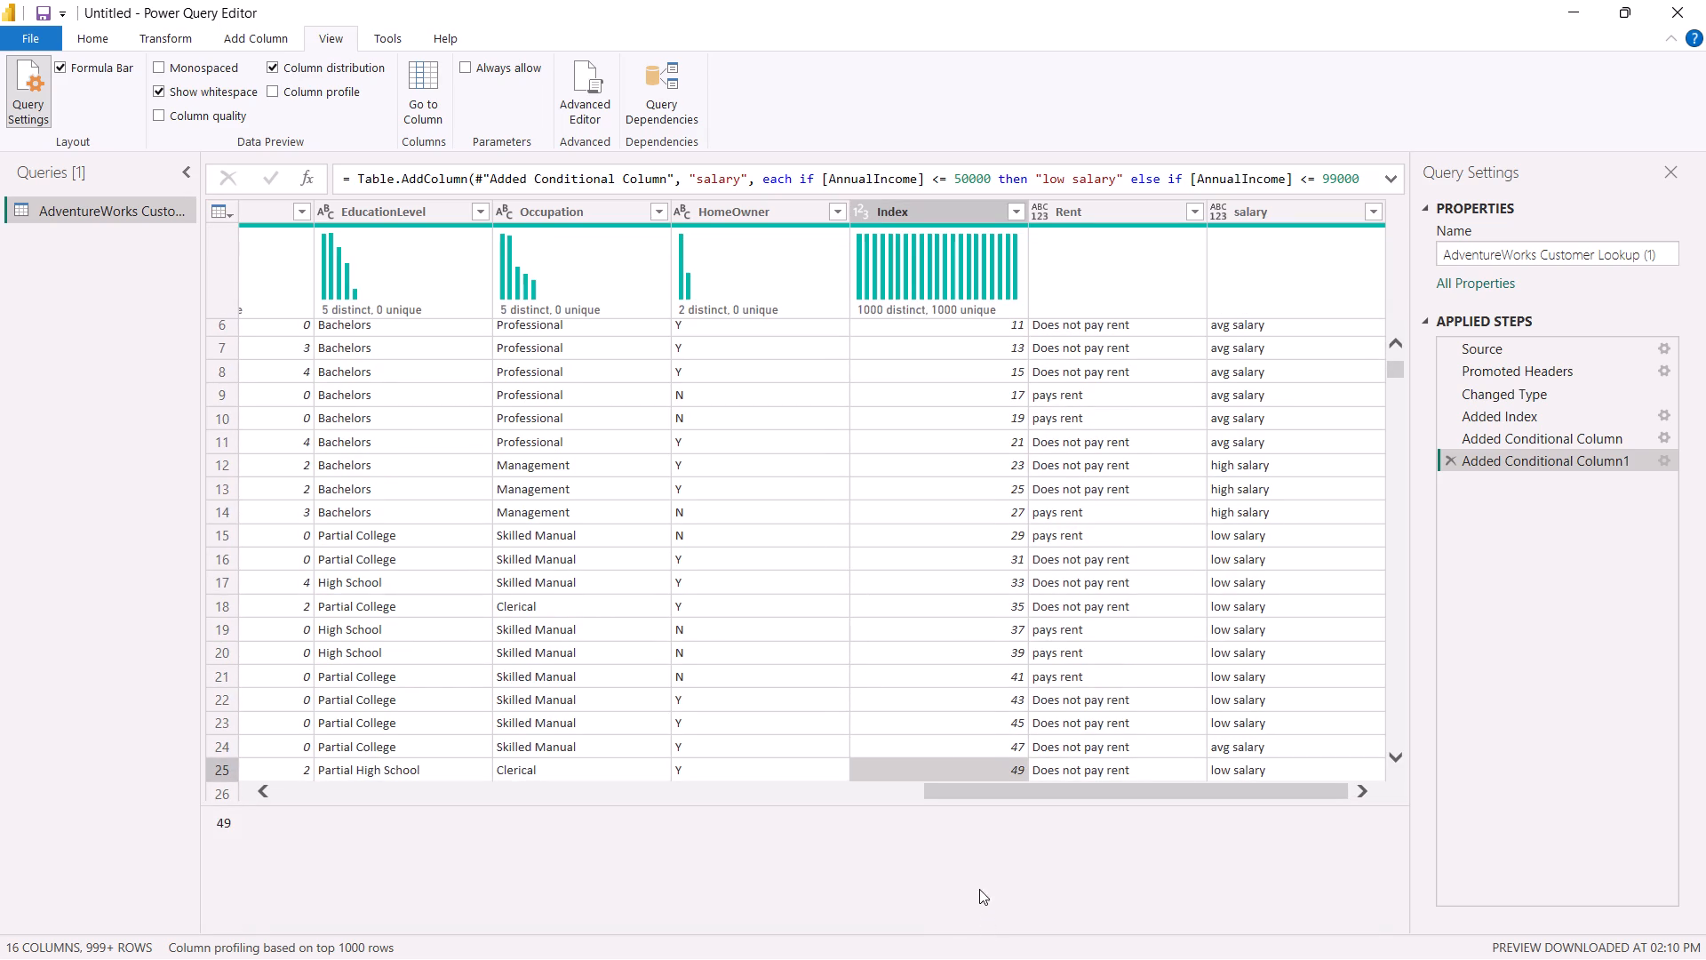
pyautogui.moveTo(981, 806); pyautogui.dragTo(937, 796)
pyautogui.moveTo(953, 779); pyautogui.dragTo(882, 791)
pyautogui.doubleClick(836, 798)
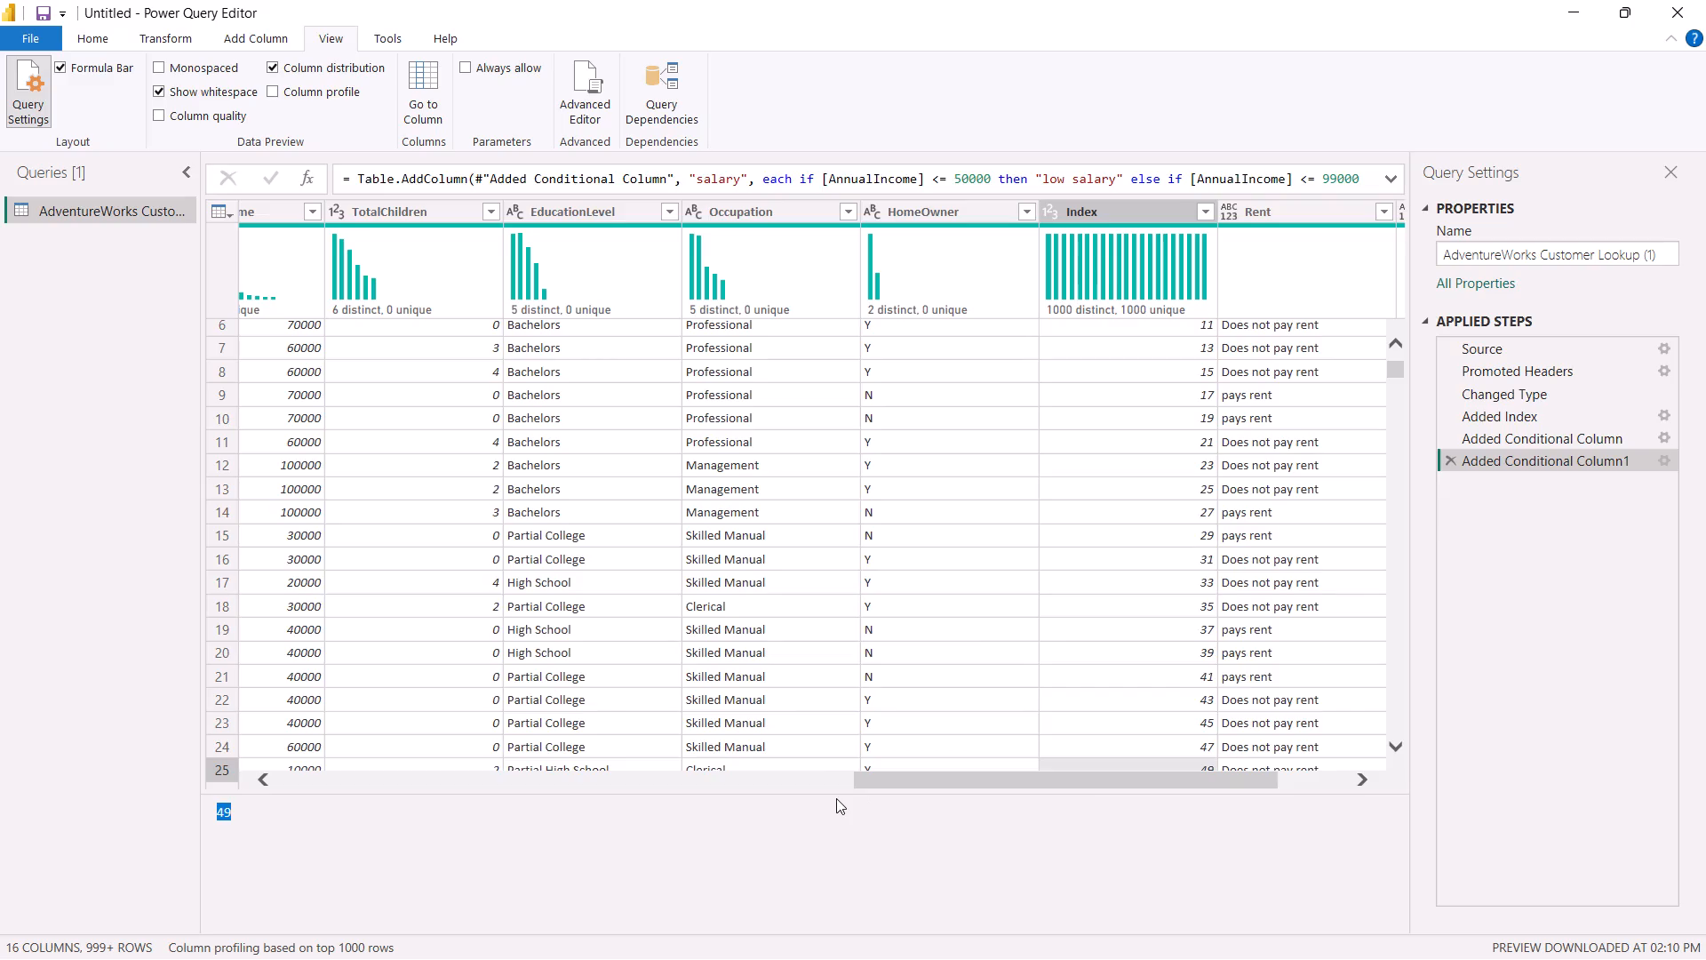
pyautogui.click(834, 787)
pyautogui.moveTo(838, 792); pyautogui.dragTo(838, 807)
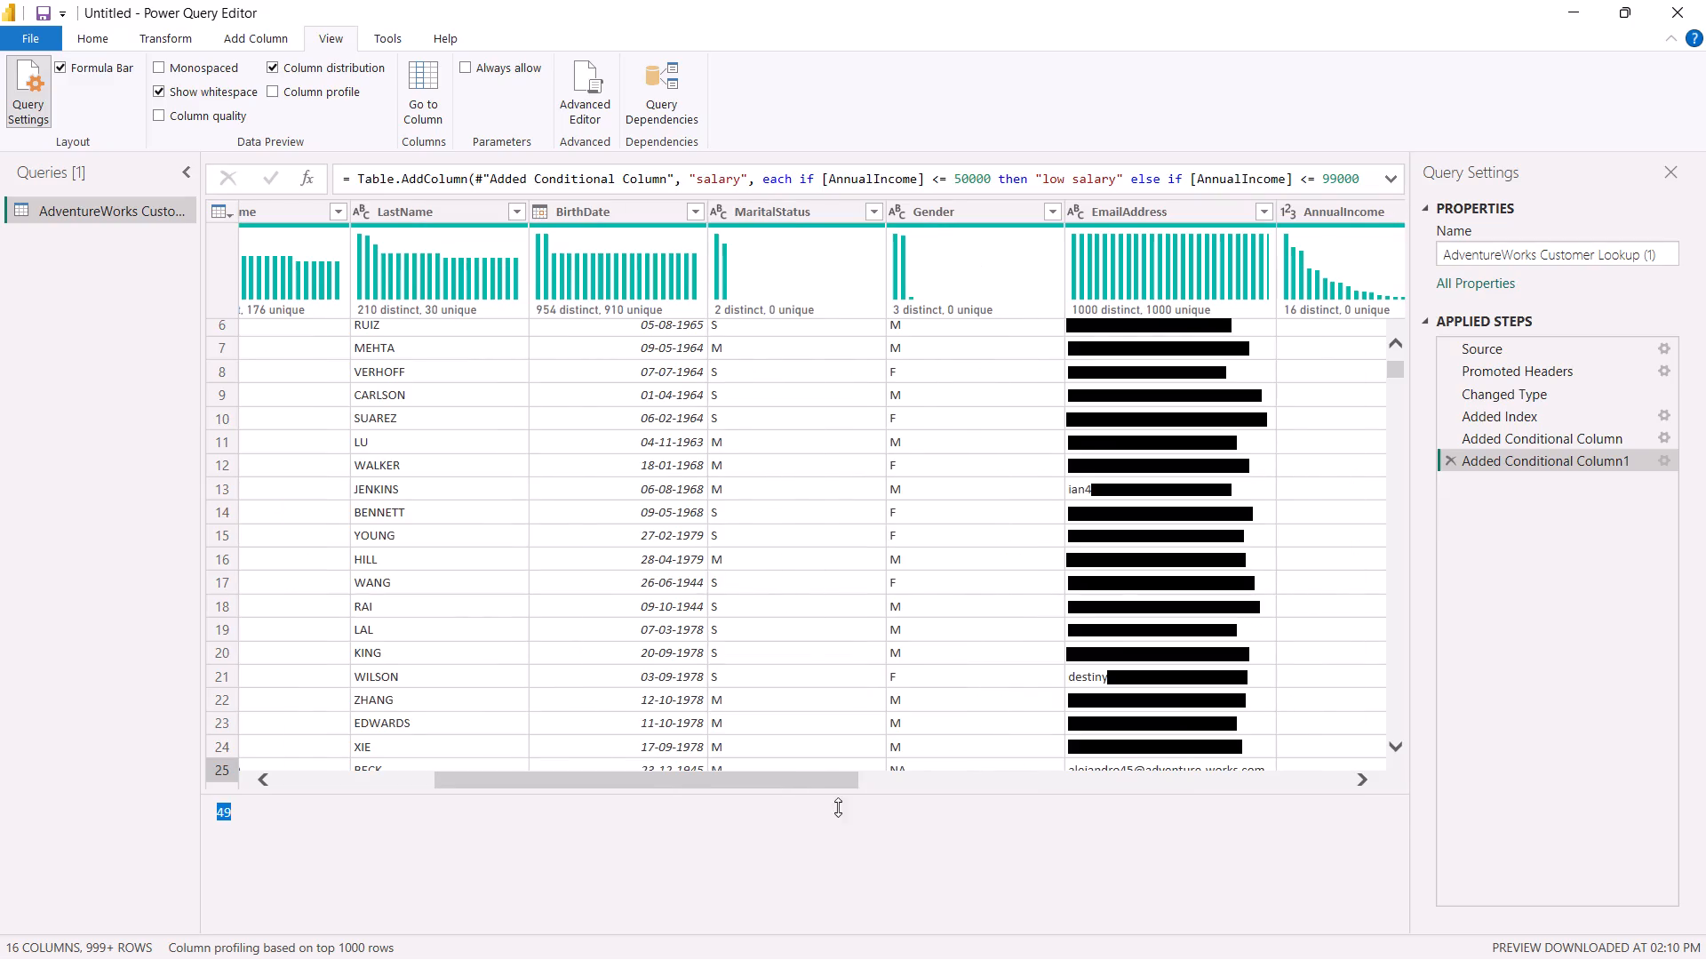
pyautogui.moveTo(838, 807); pyautogui.dragTo(848, 880)
pyautogui.moveTo(835, 867); pyautogui.dragTo(604, 868)
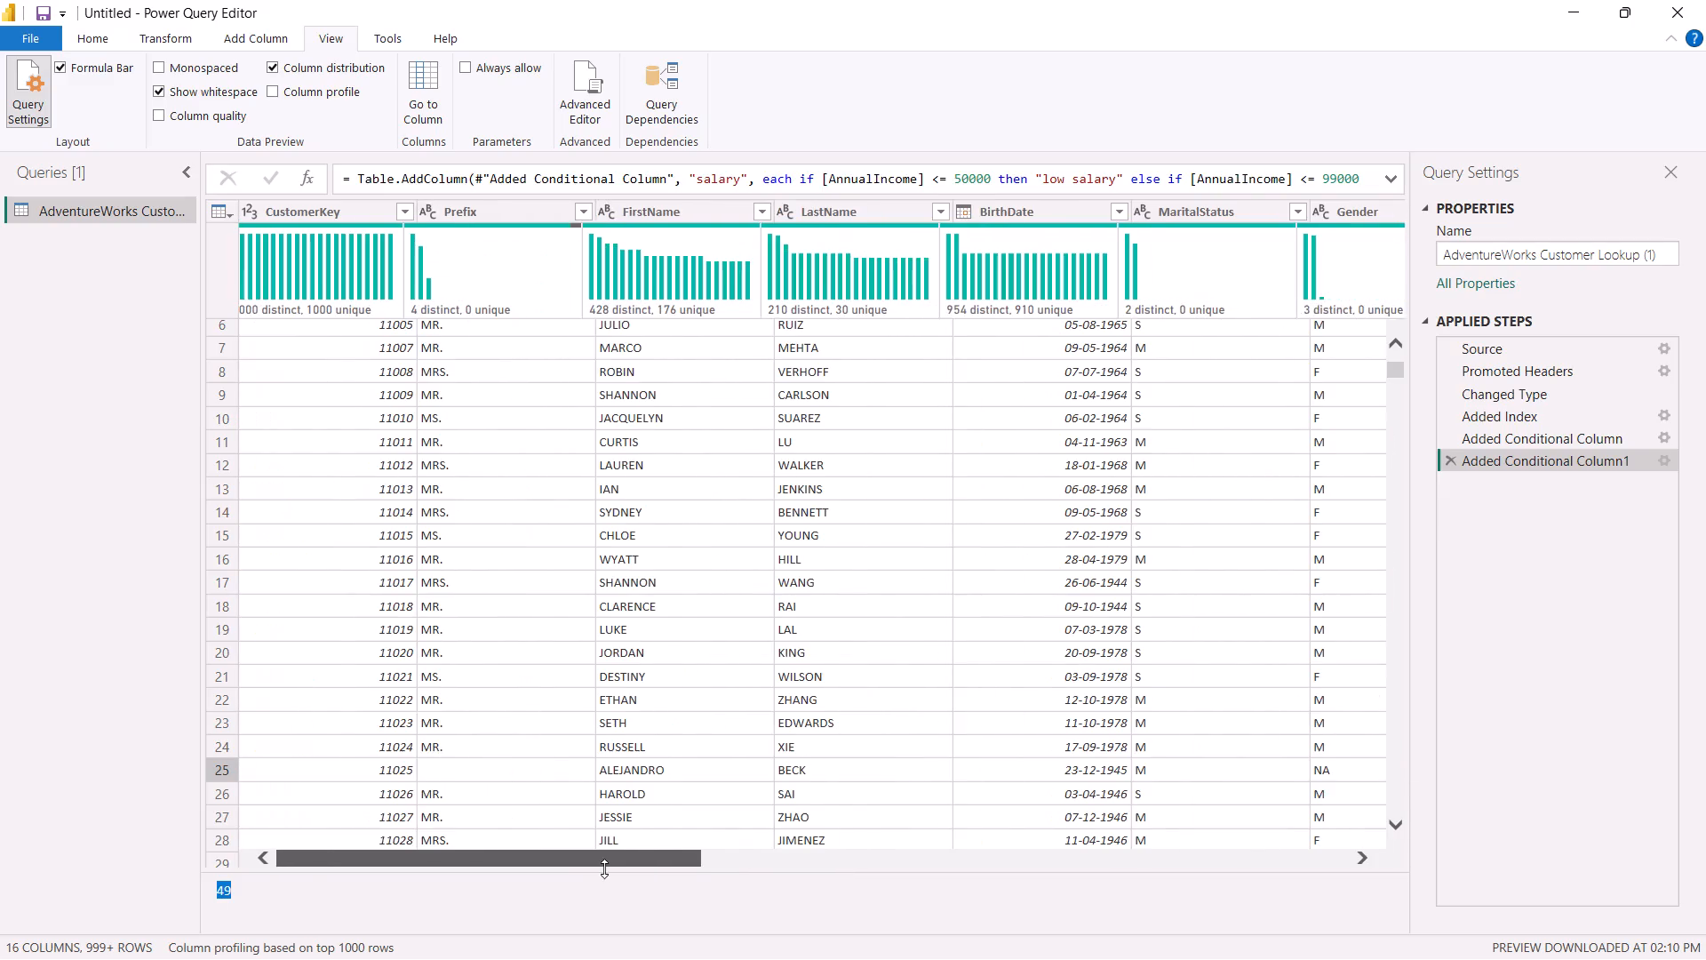
pyautogui.moveTo(604, 868); pyautogui.dragTo(486, 959)
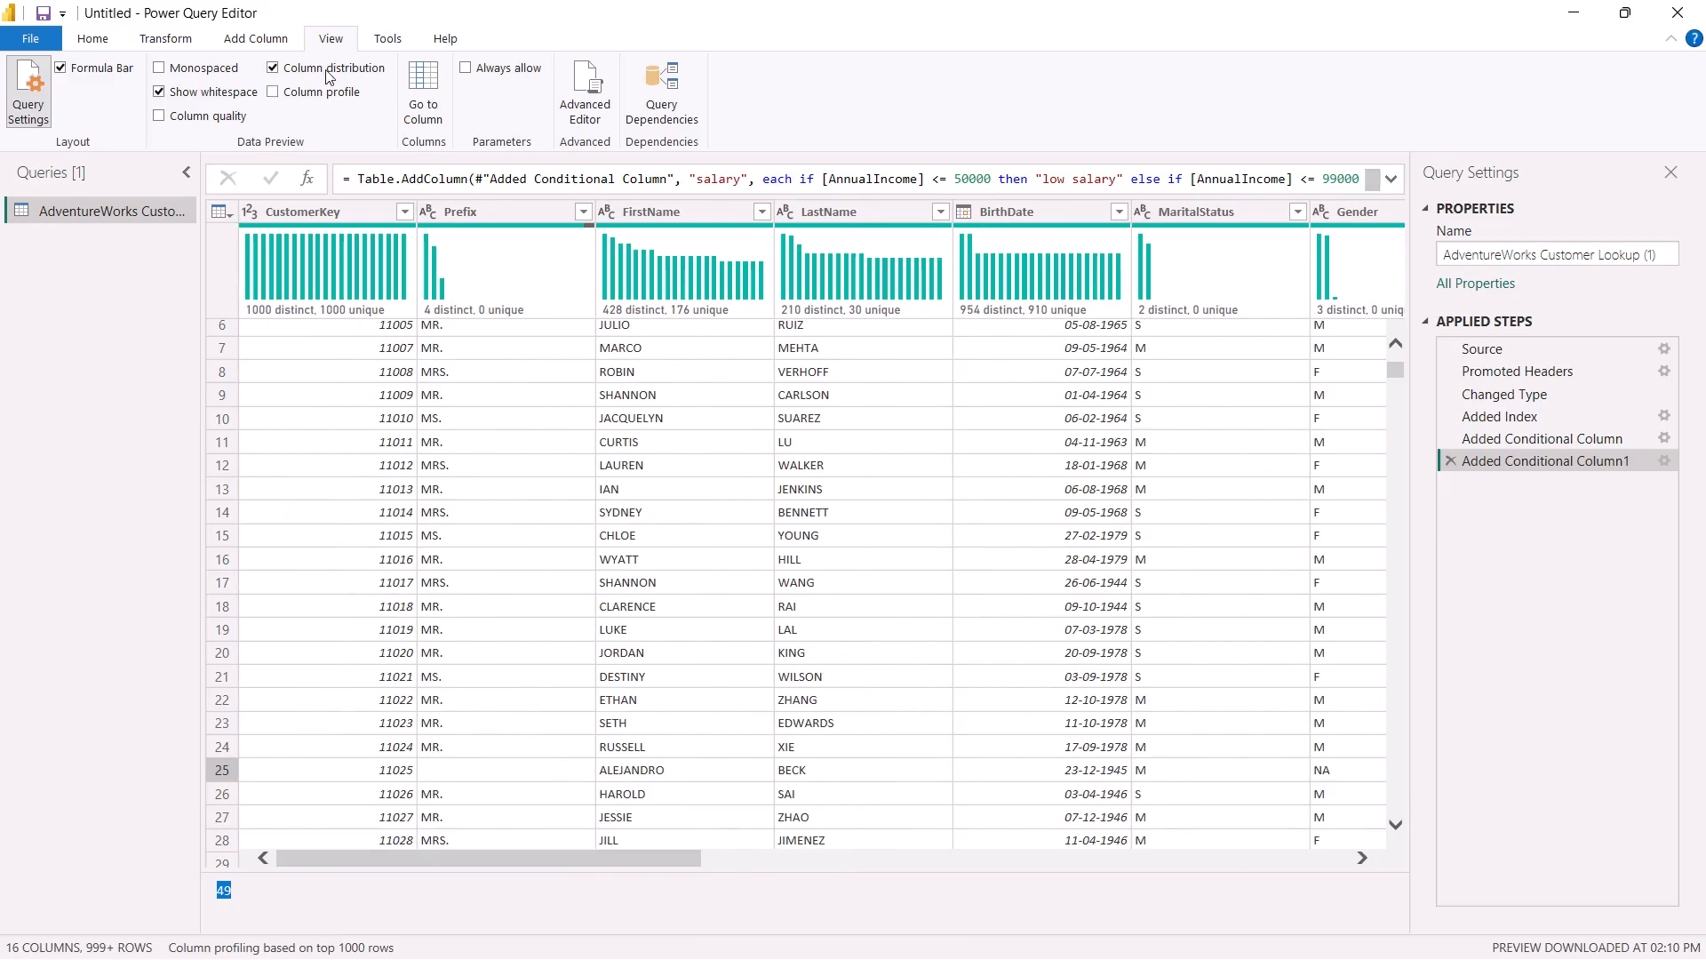
# Hide the column distribution, and switch the column profile on and off.
pyautogui.click(269, 85)
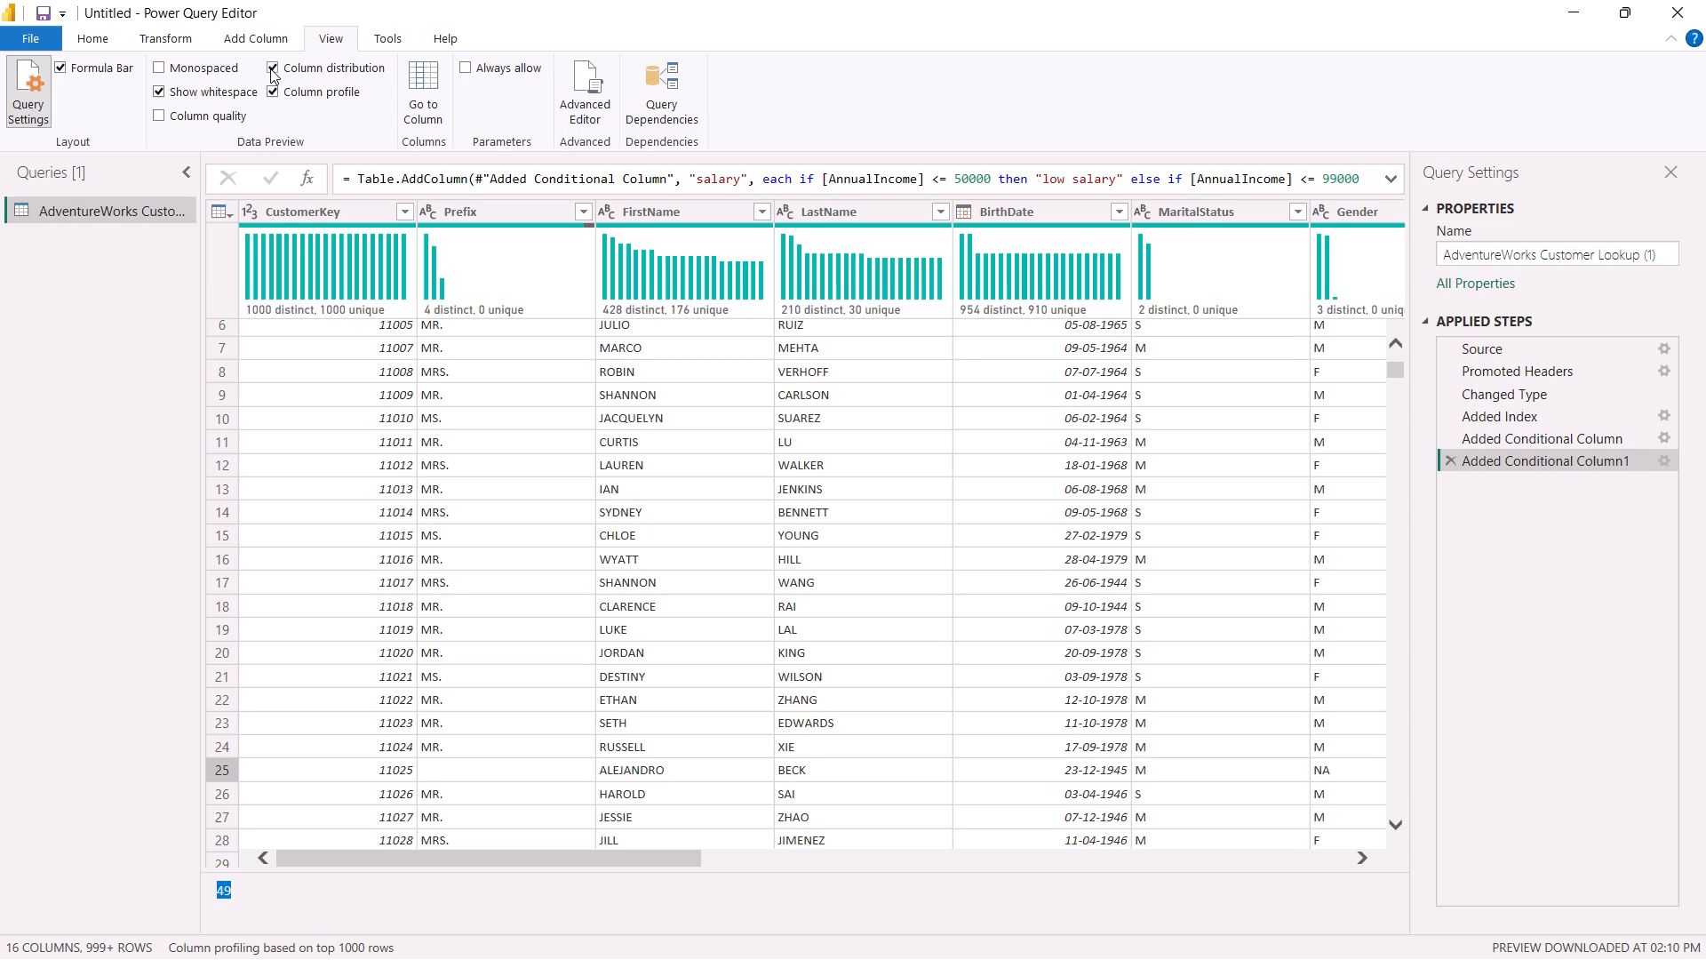
pyautogui.click(272, 67)
pyautogui.doubleClick(270, 92)
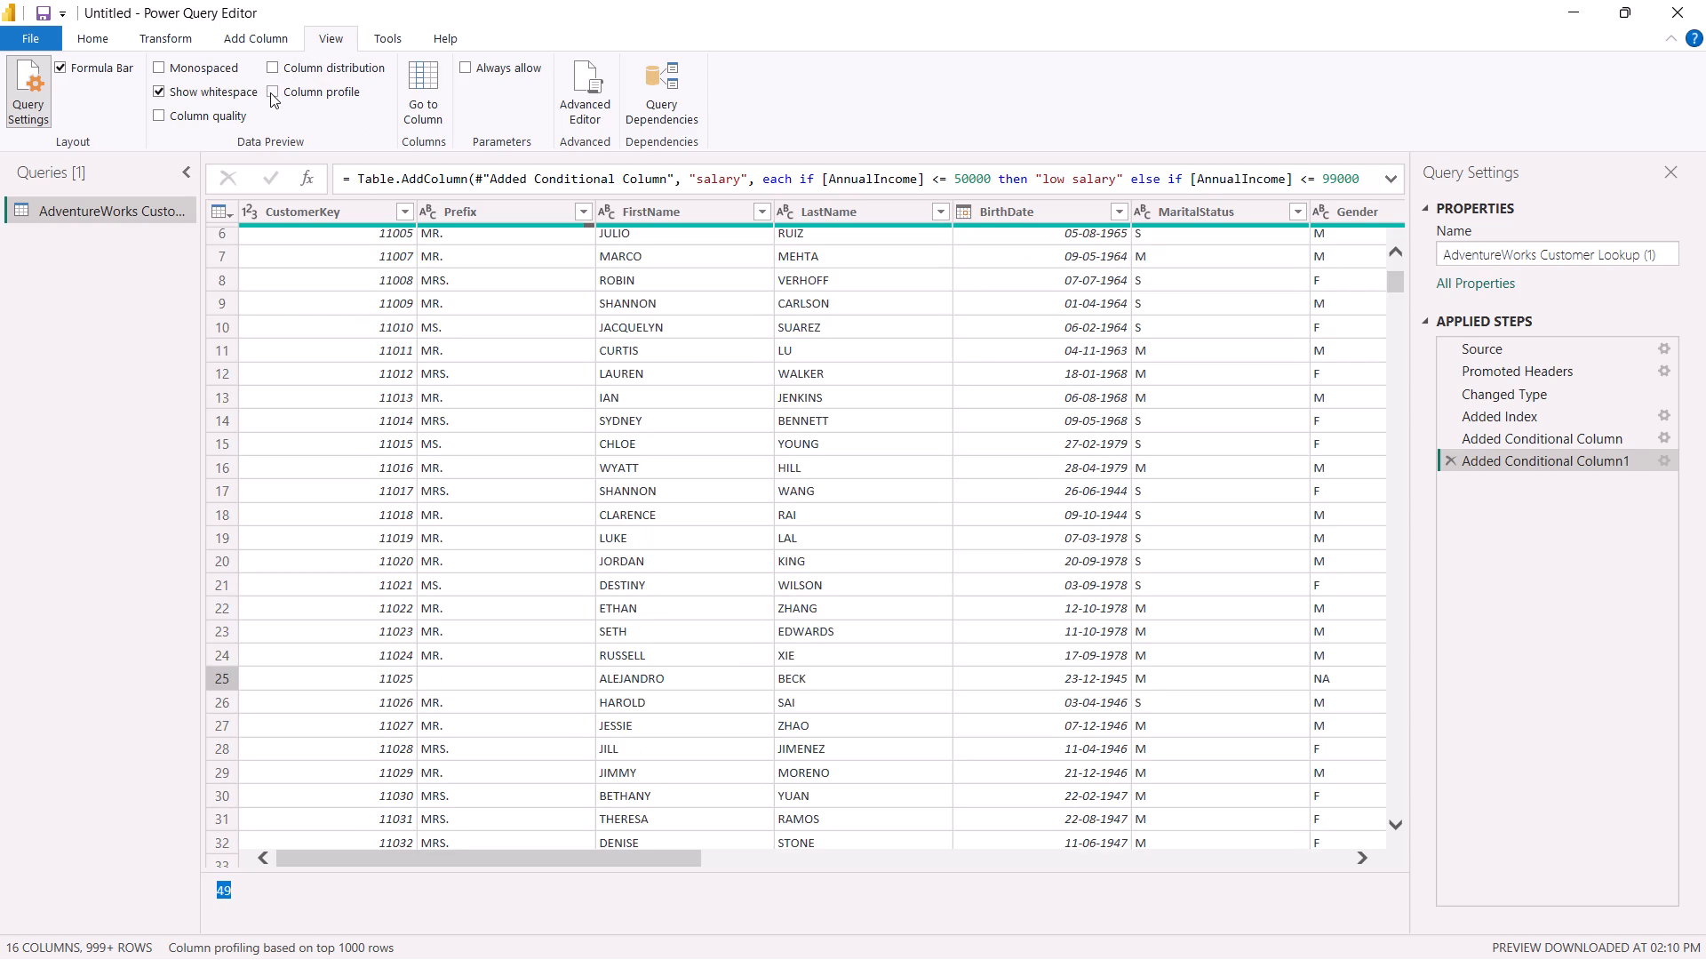
pyautogui.click(270, 92)
pyautogui.click(270, 92)
pyautogui.click(270, 92)
# Return to the table's first row, and briefly show the column profile again before leaving it hidden.
pyautogui.scroll(4, 346, 223)
pyautogui.scroll(3, 370, 310)
pyautogui.scroll(1, 670, 521)
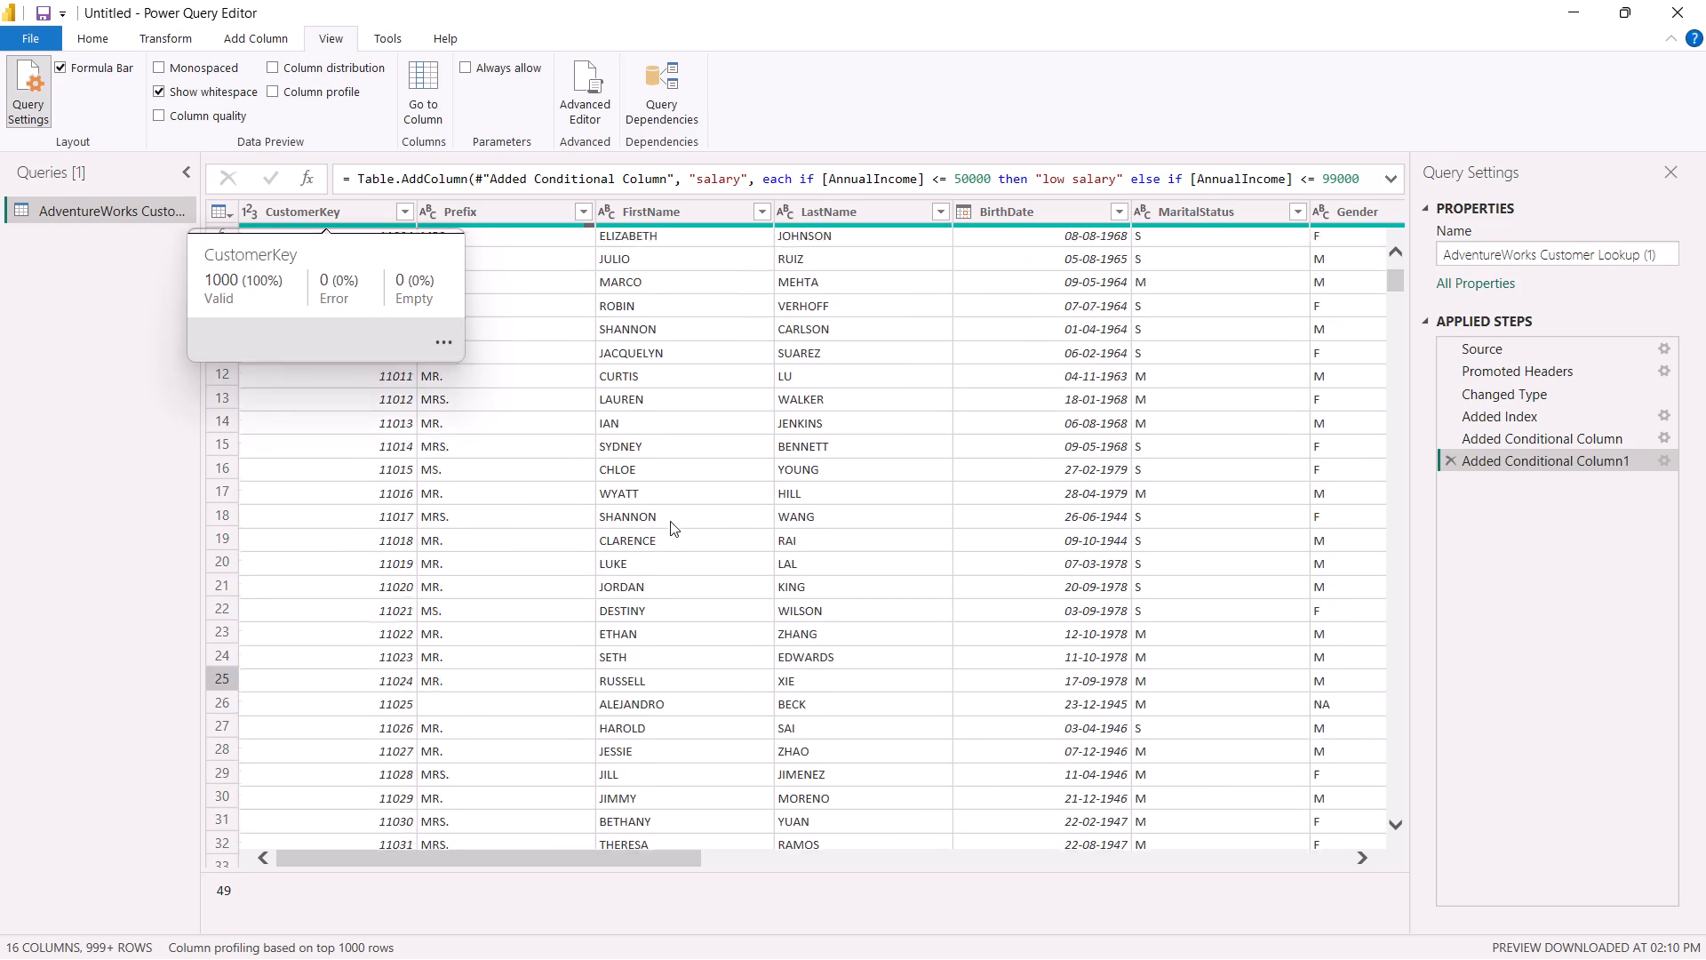
pyautogui.scroll(8, 670, 521)
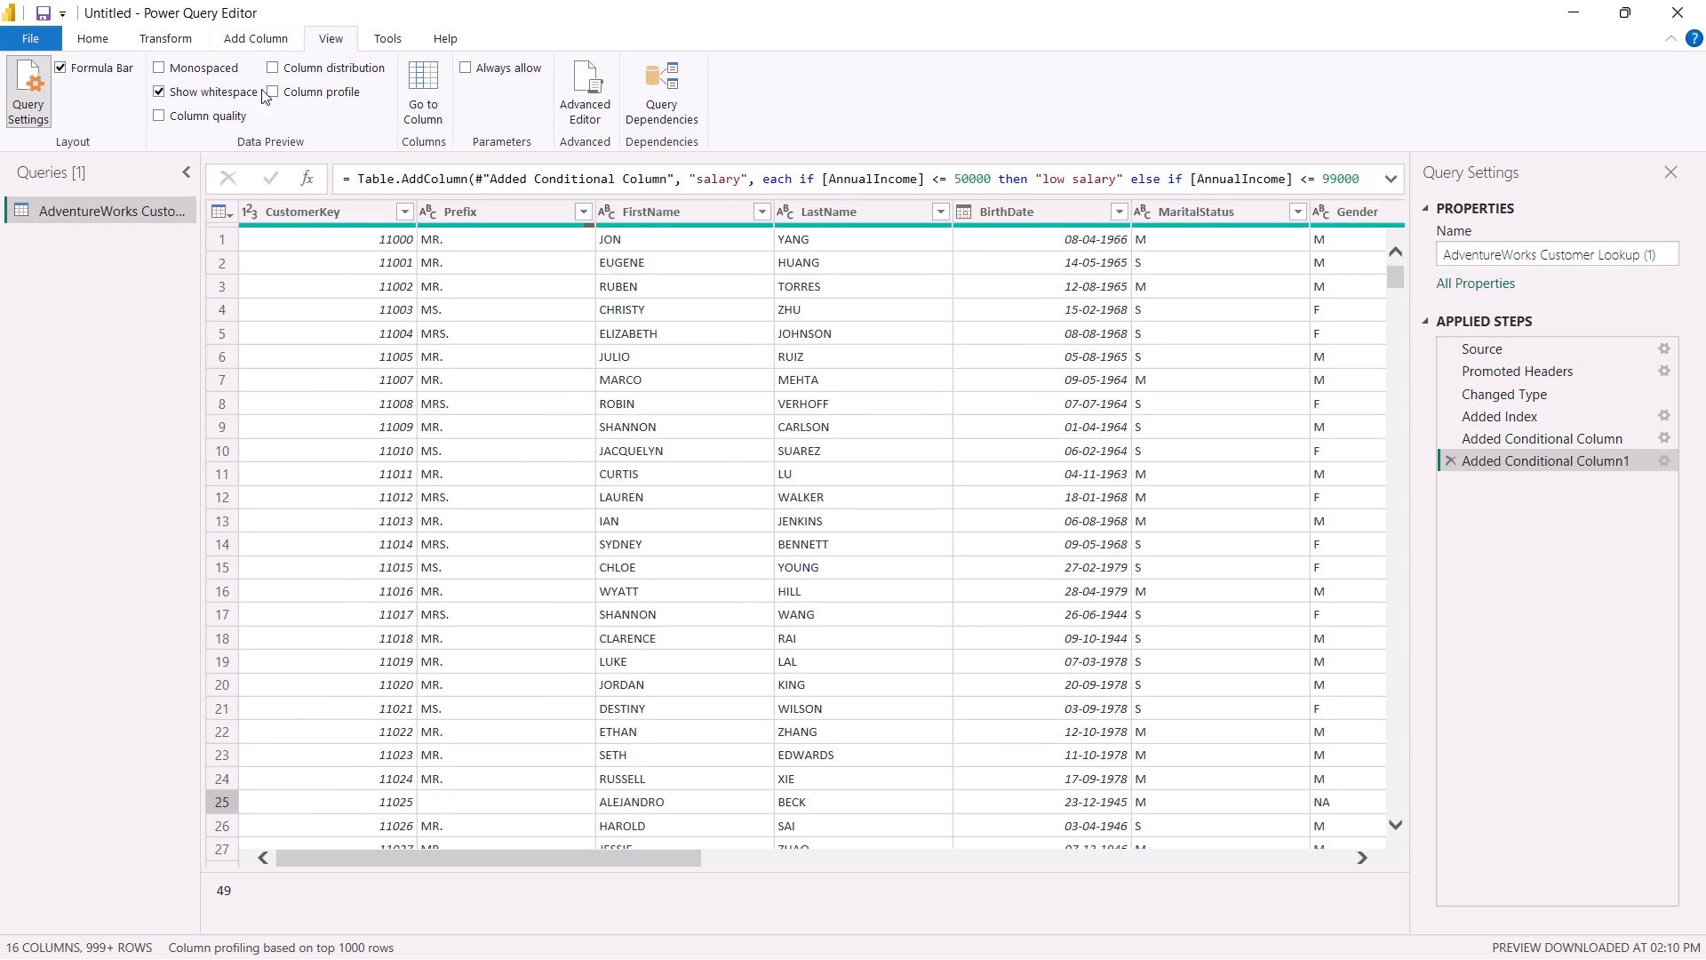
pyautogui.click(278, 98)
pyautogui.click(278, 98)
pyautogui.moveTo(842, 871); pyautogui.dragTo(836, 850)
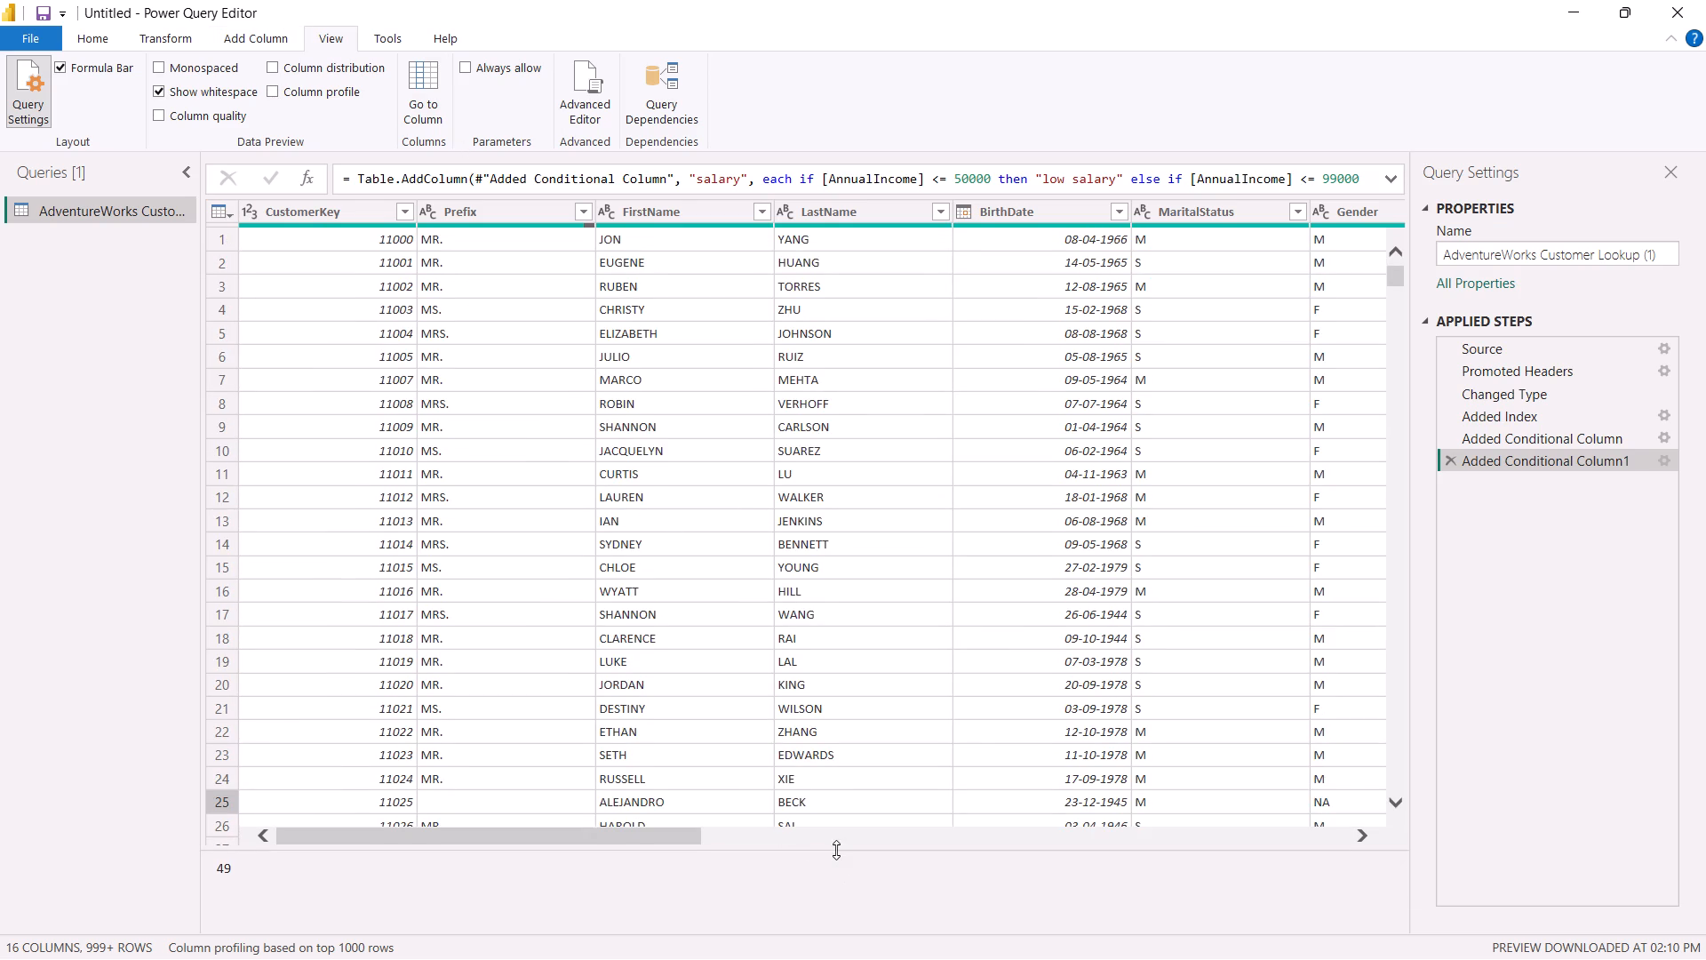
pyautogui.click(308, 97)
pyautogui.click(308, 97)
pyautogui.click(484, 853)
pyautogui.click(484, 853)
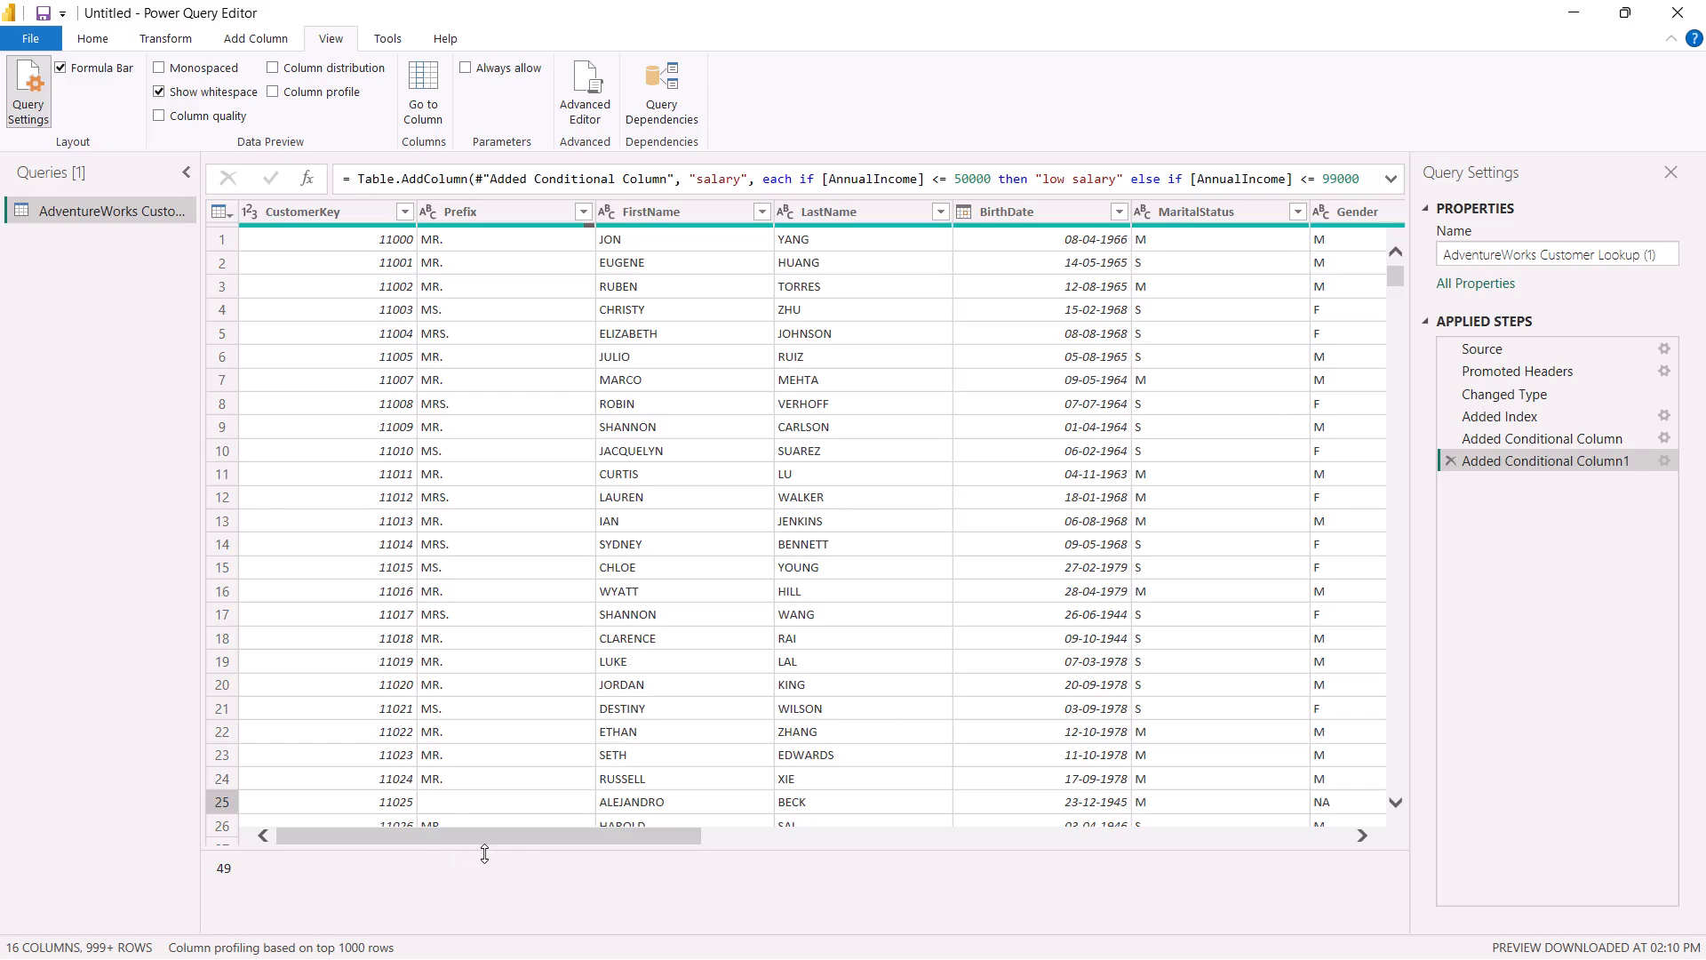
# Look across the table to the Rent and salary columns, and select the Rent value in row 21.
pyautogui.moveTo(501, 838); pyautogui.dragTo(681, 841)
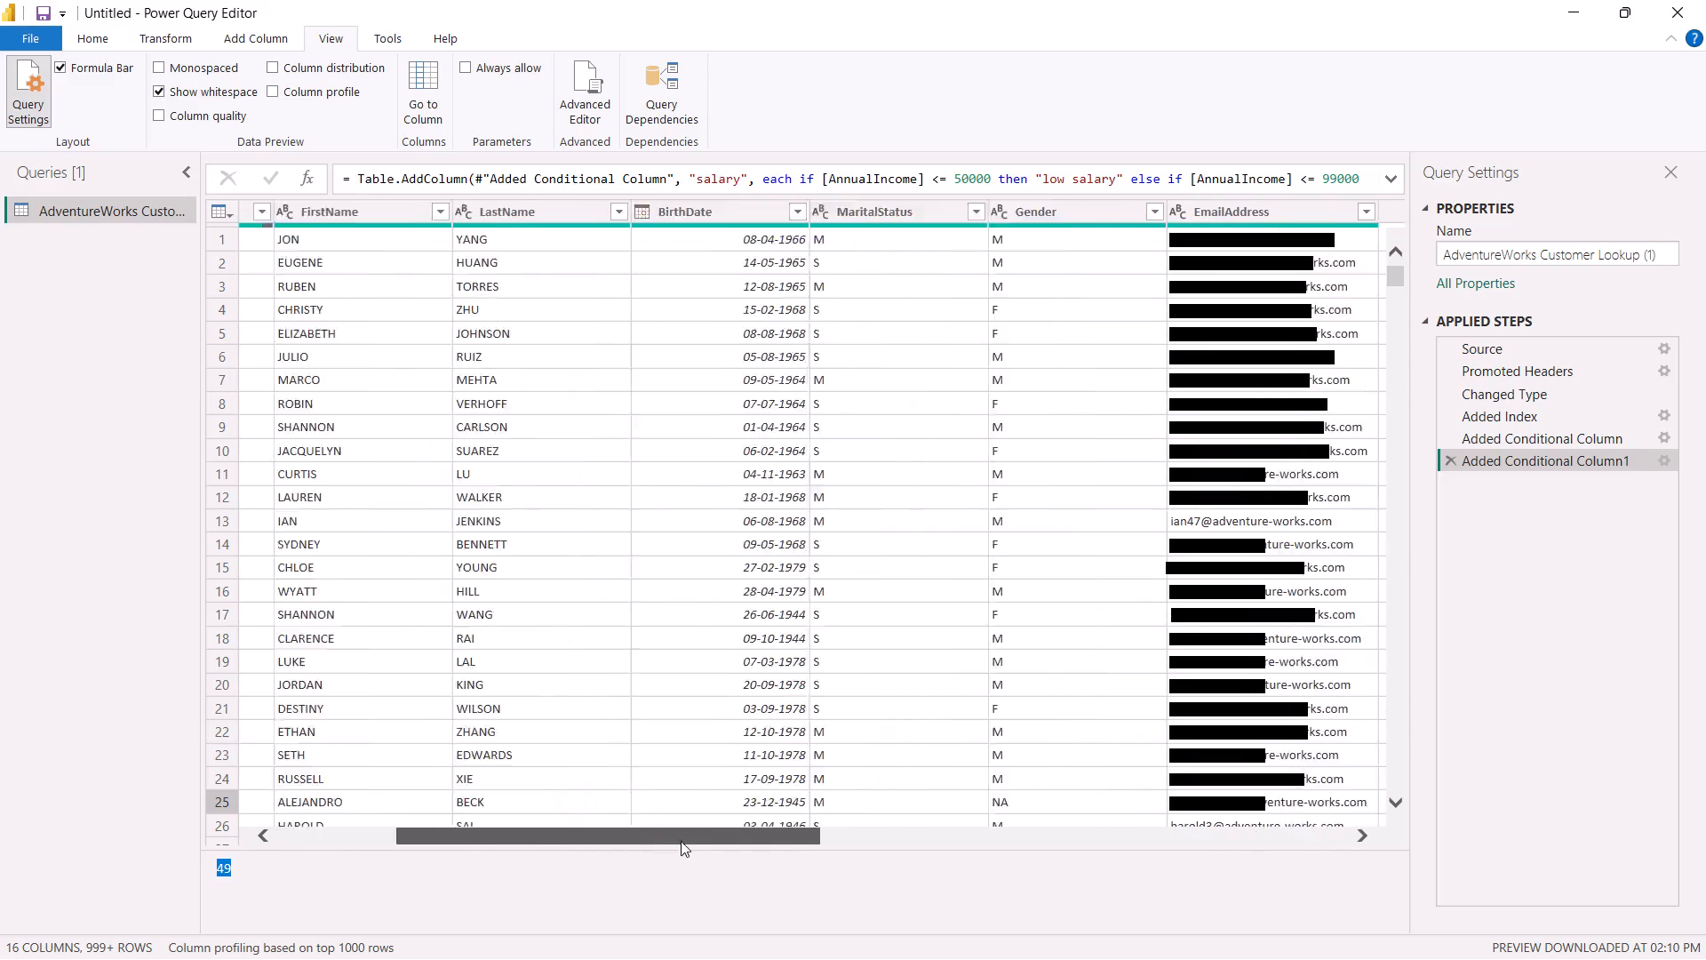
pyautogui.moveTo(681, 841); pyautogui.dragTo(1163, 833)
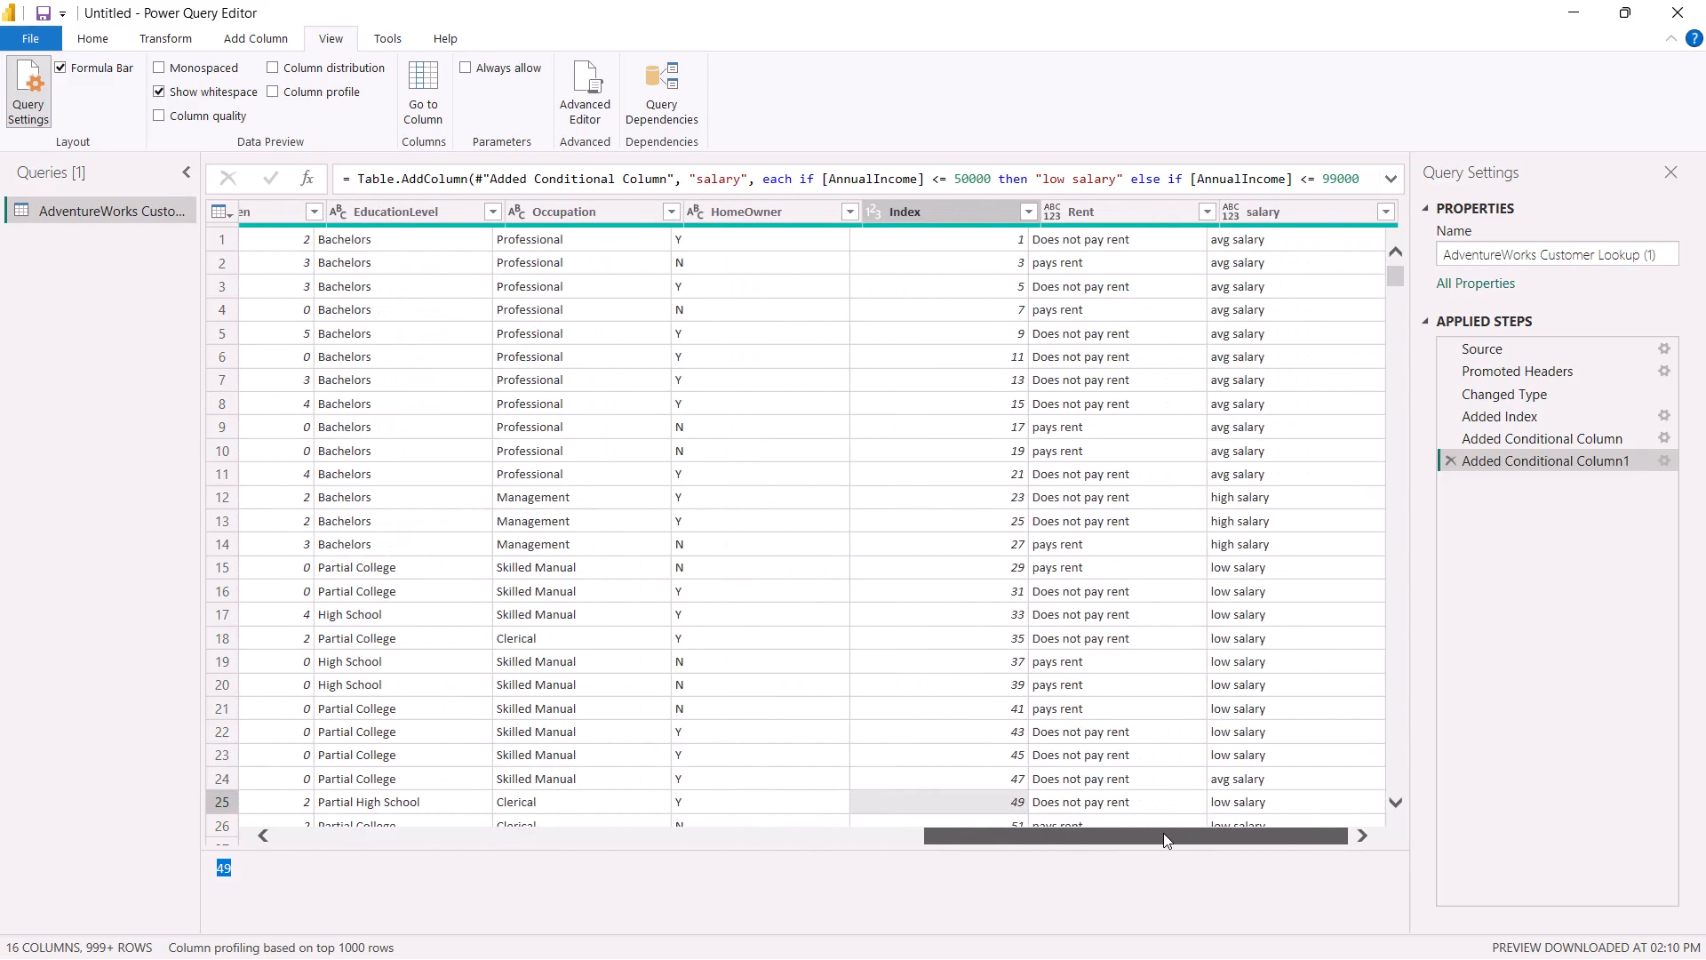
pyautogui.moveTo(1163, 833); pyautogui.dragTo(1161, 831)
pyautogui.click(1097, 713)
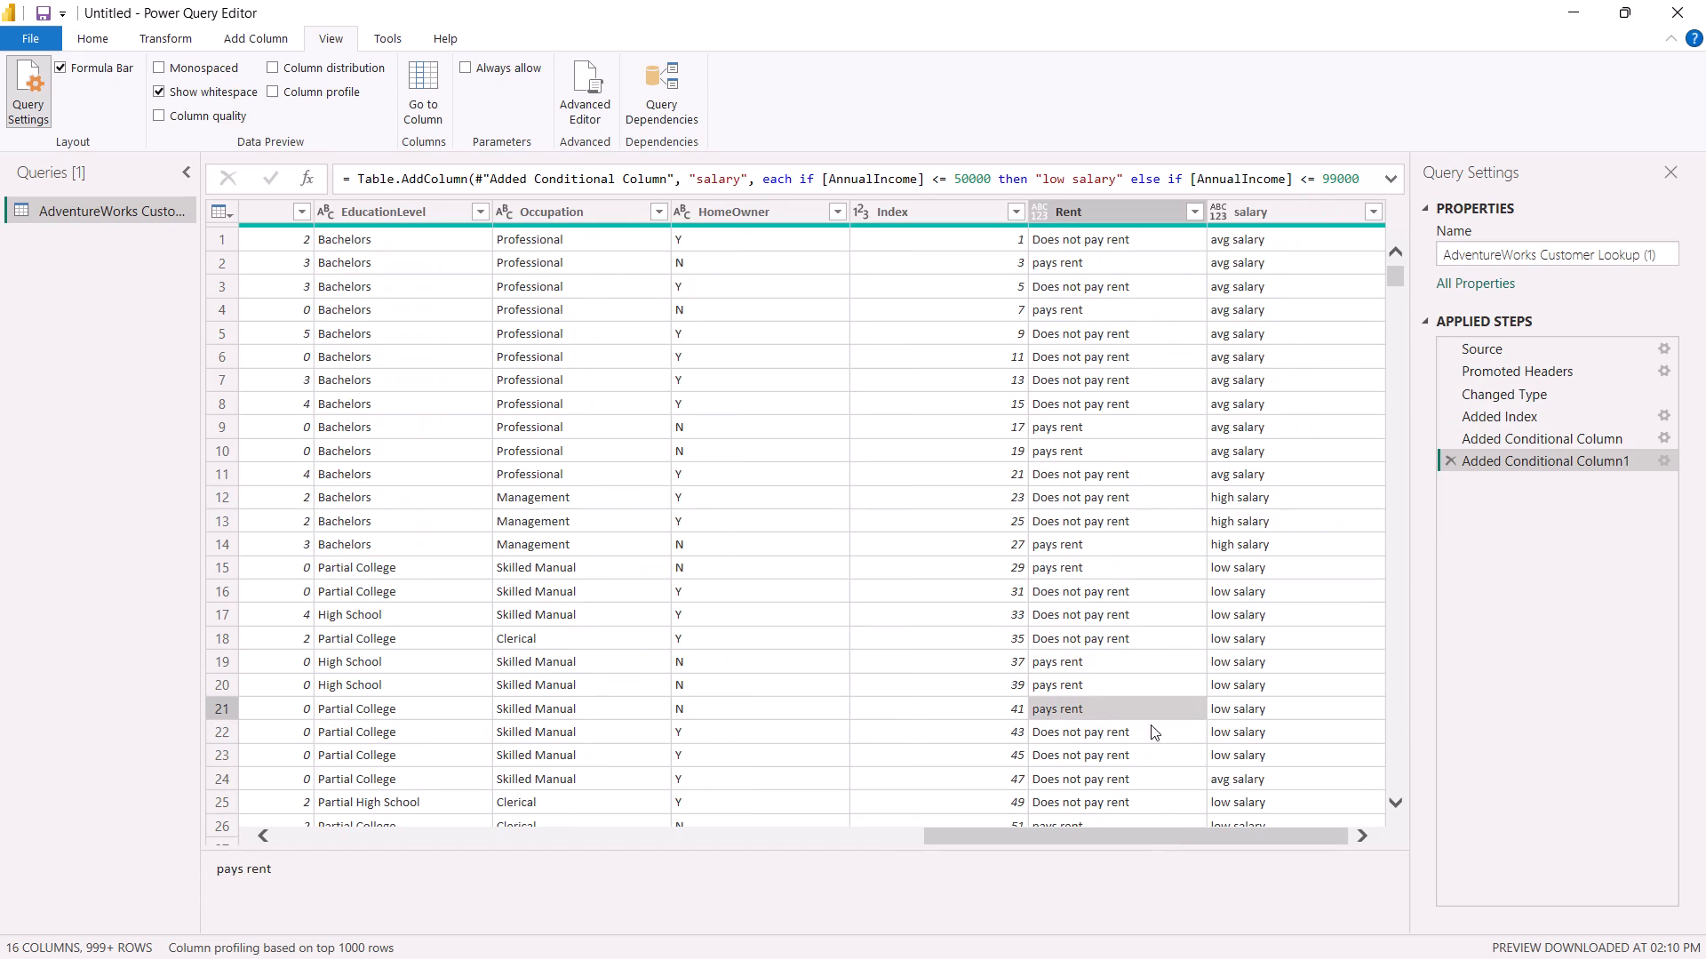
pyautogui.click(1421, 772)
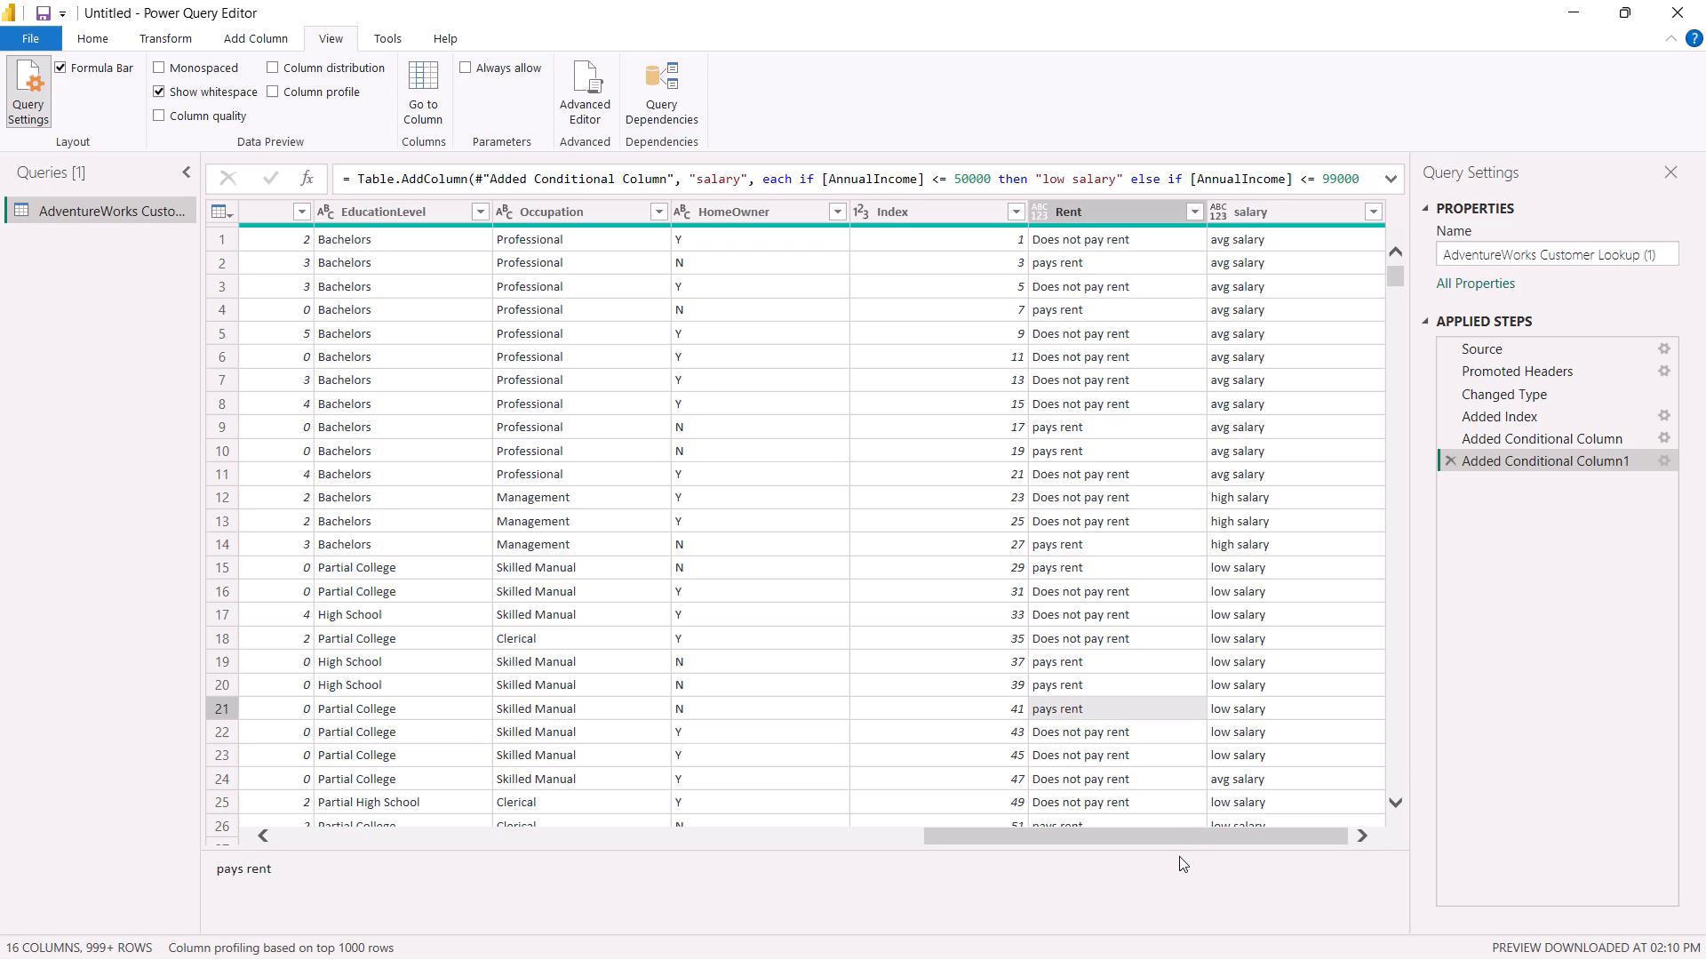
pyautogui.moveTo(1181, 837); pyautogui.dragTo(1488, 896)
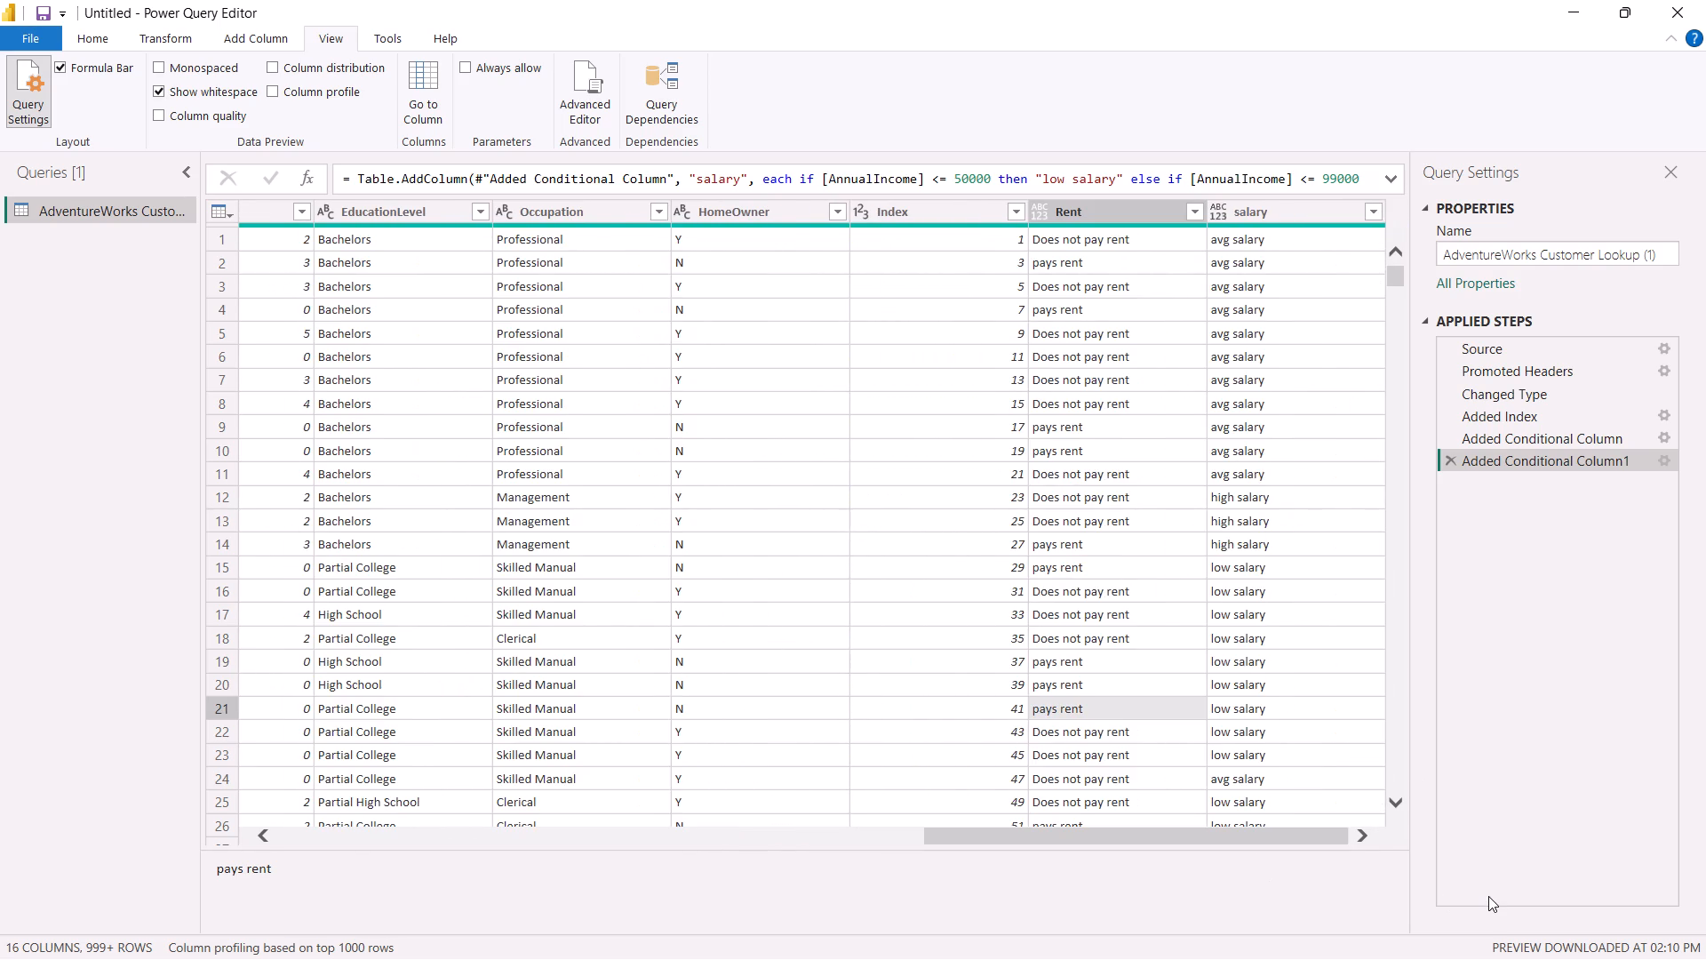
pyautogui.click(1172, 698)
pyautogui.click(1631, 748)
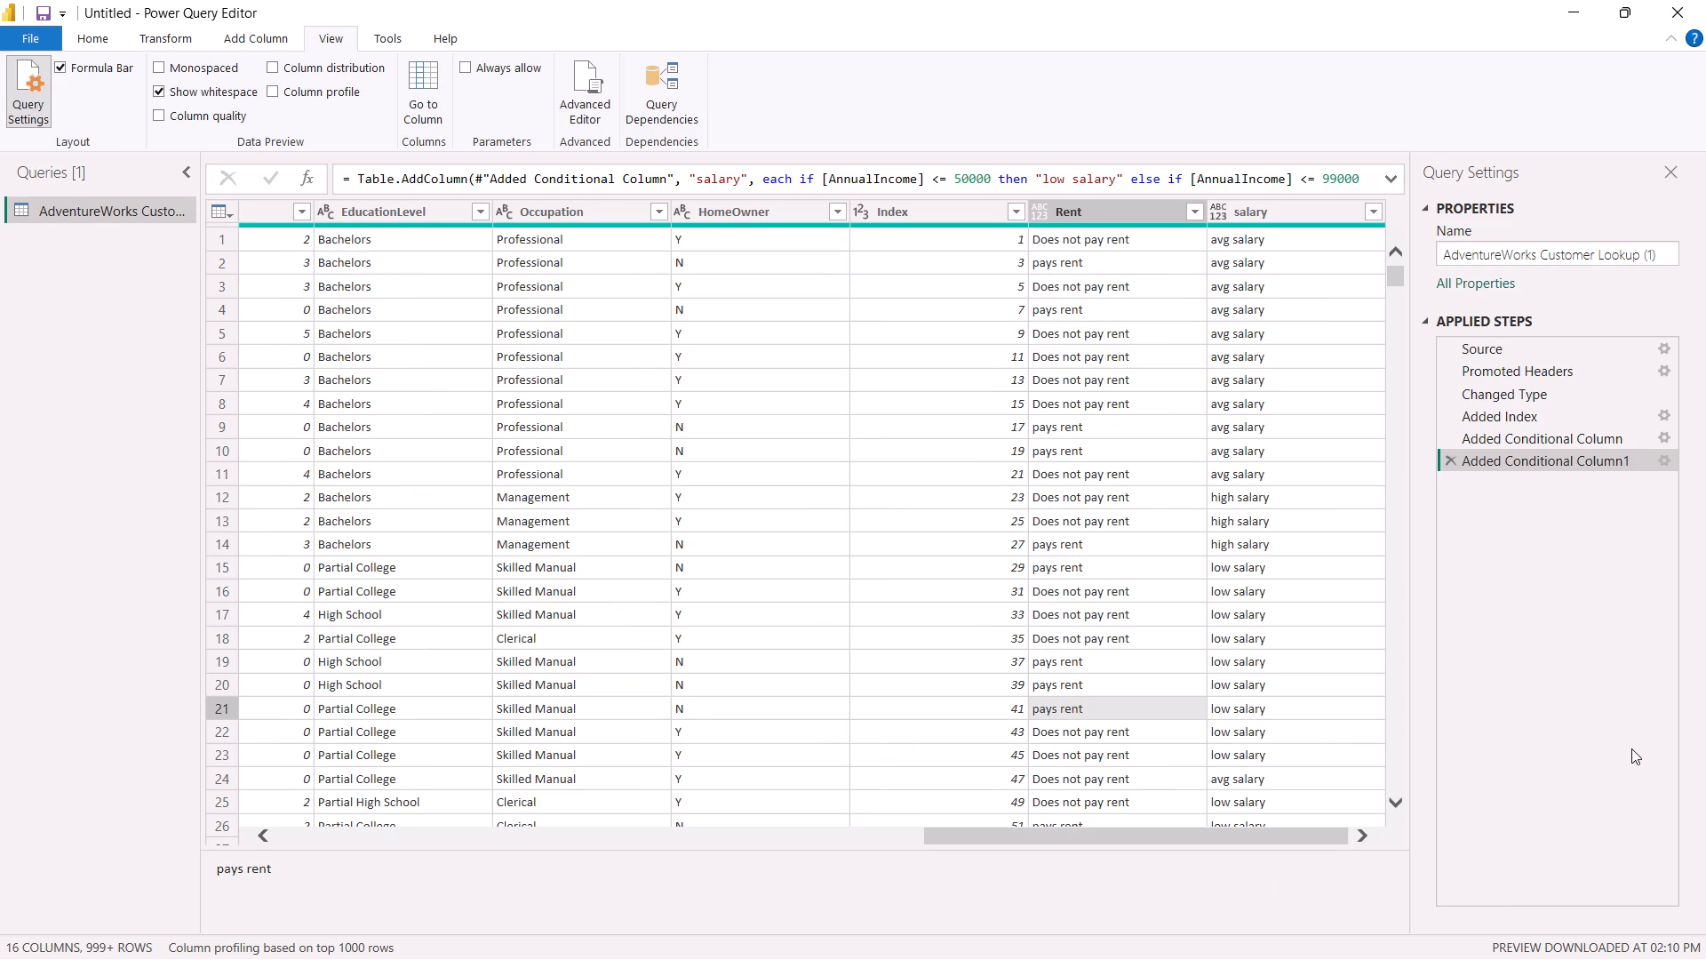
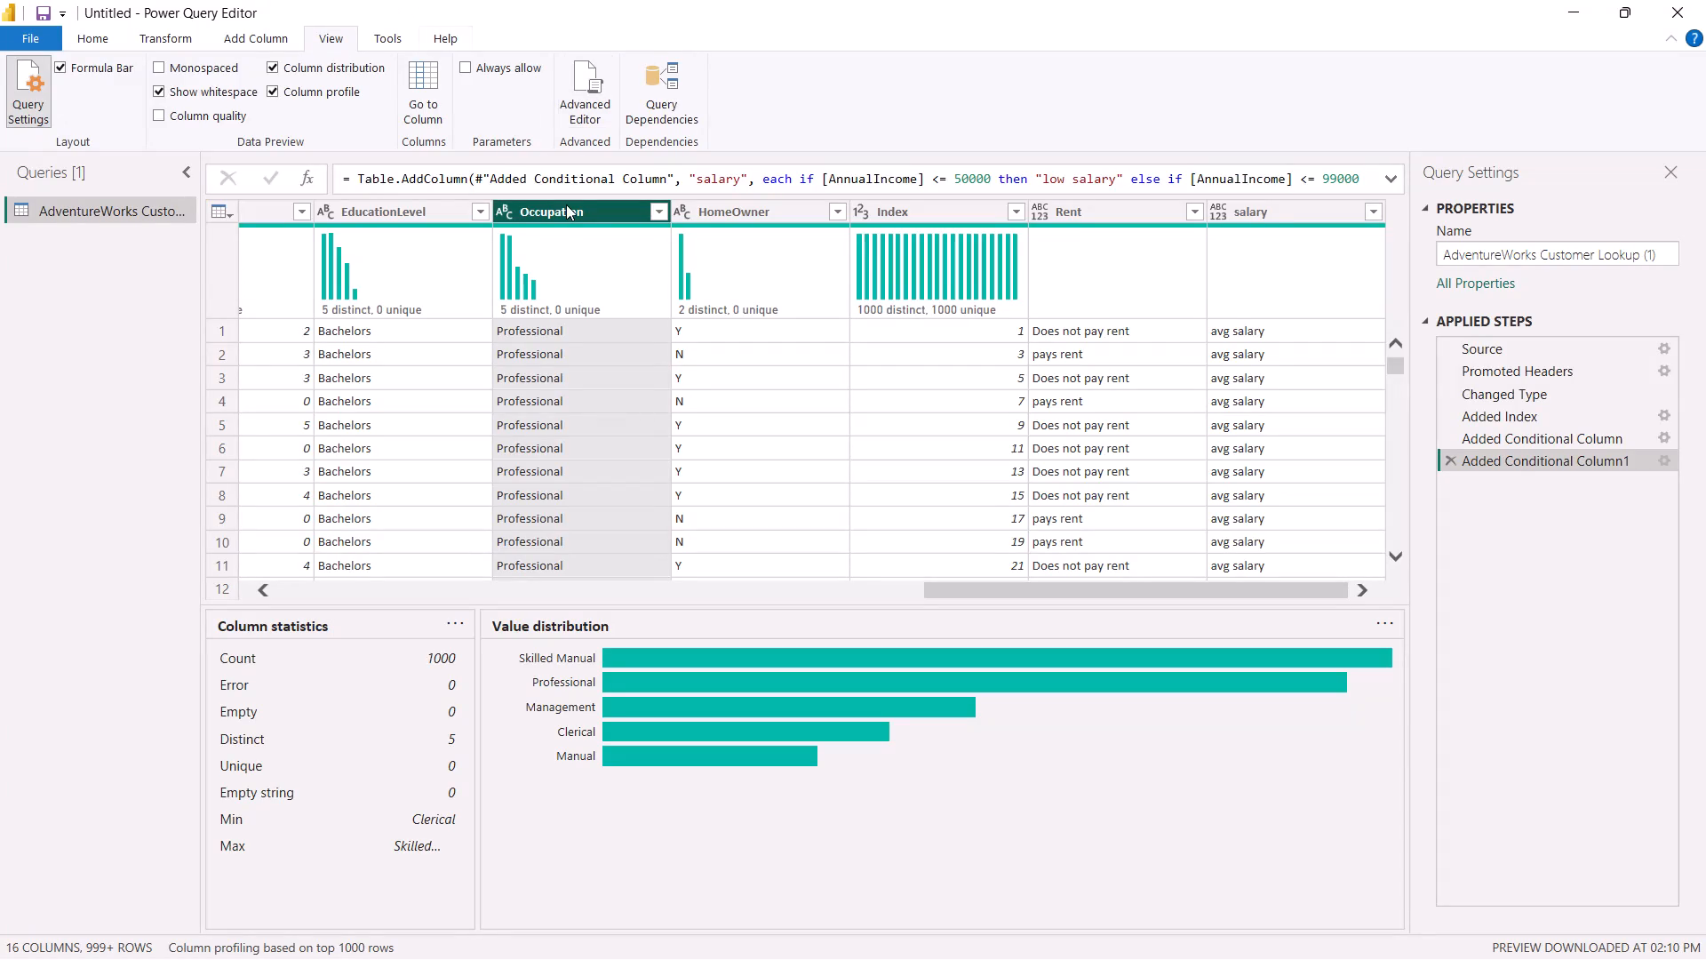
# Hide both the column profile and the column distribution in the data preview.
pyautogui.click(275, 102)
pyautogui.click(276, 68)
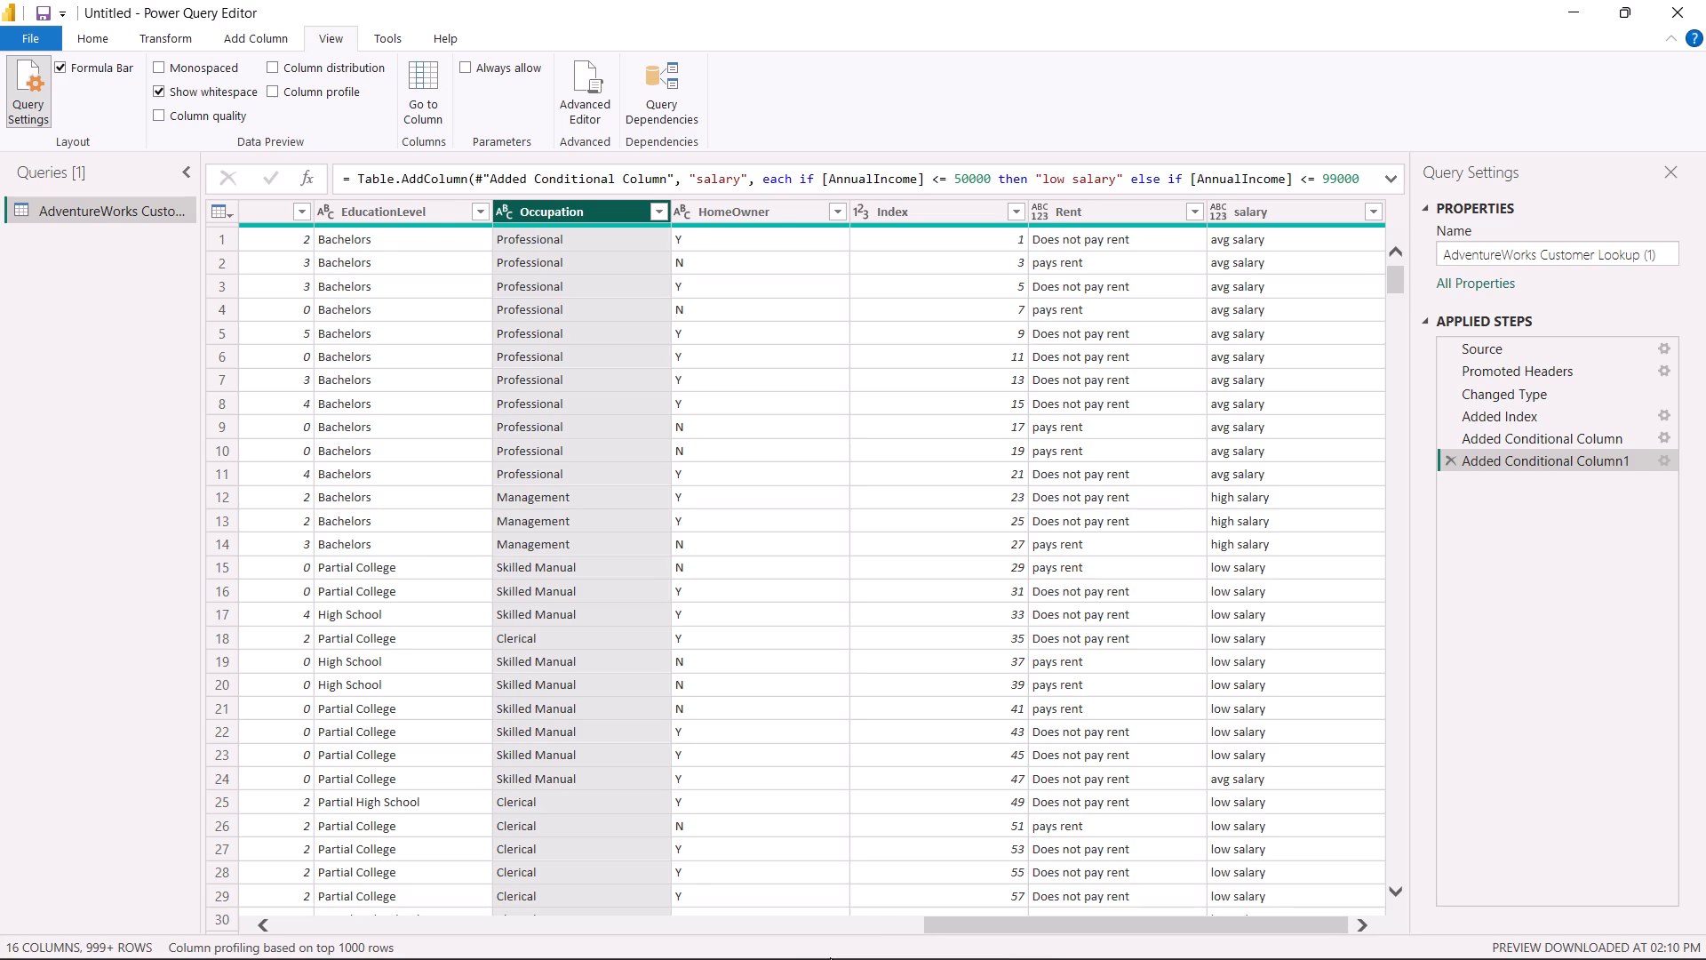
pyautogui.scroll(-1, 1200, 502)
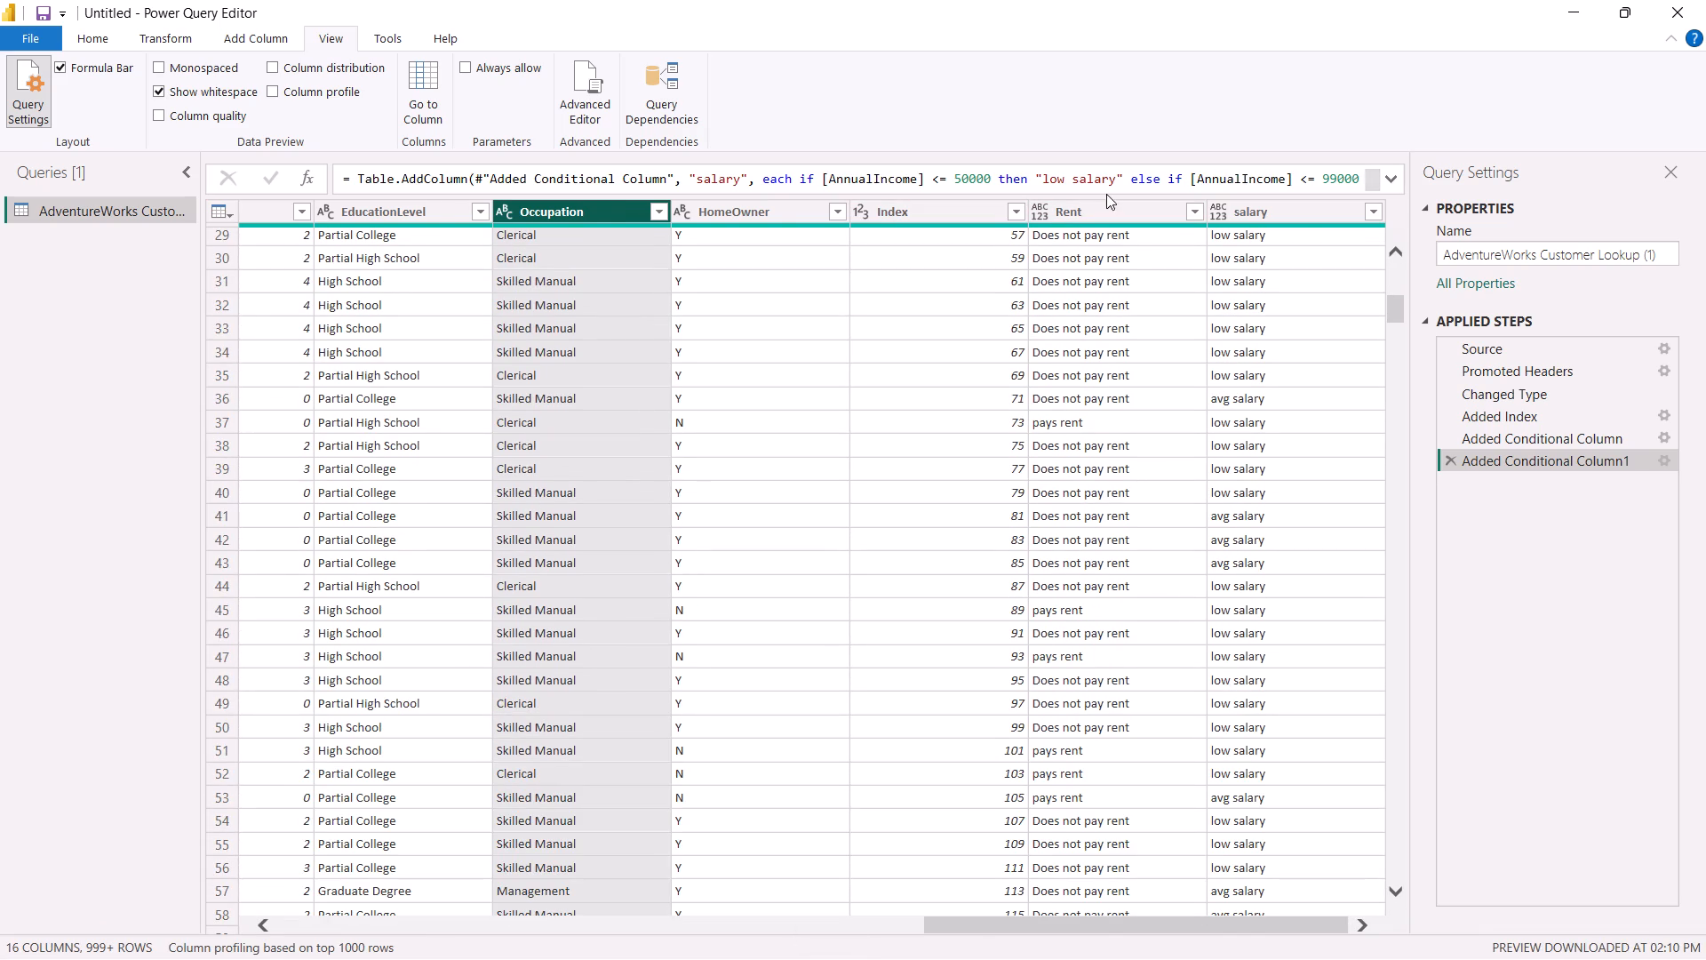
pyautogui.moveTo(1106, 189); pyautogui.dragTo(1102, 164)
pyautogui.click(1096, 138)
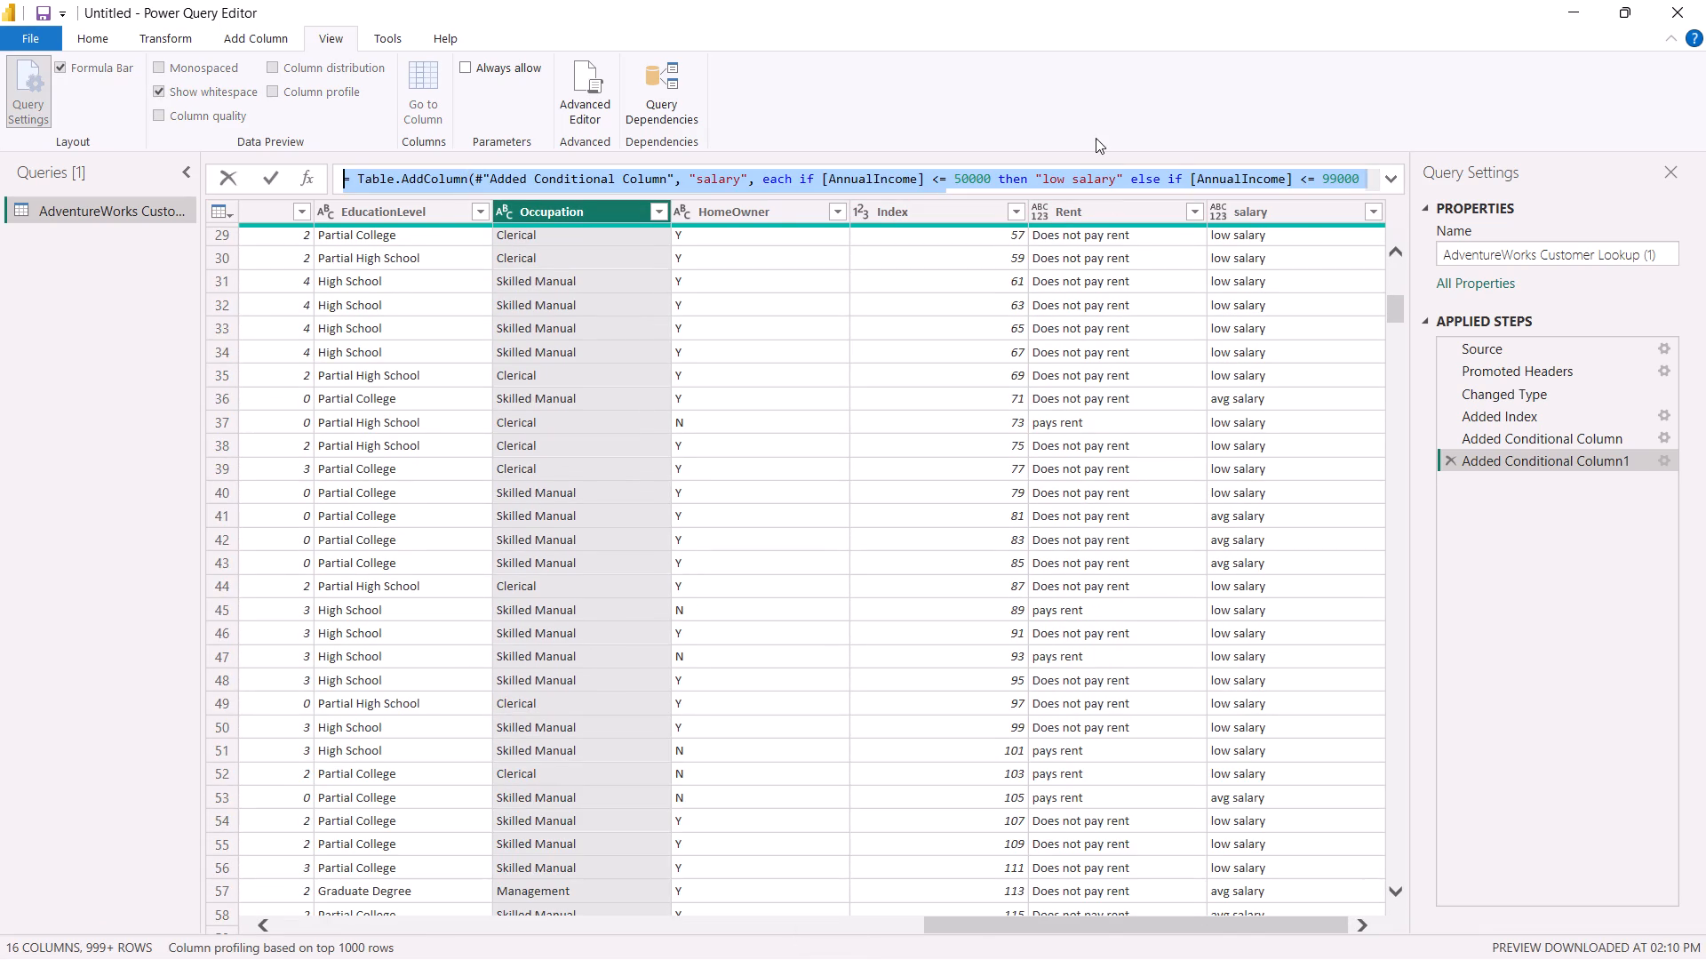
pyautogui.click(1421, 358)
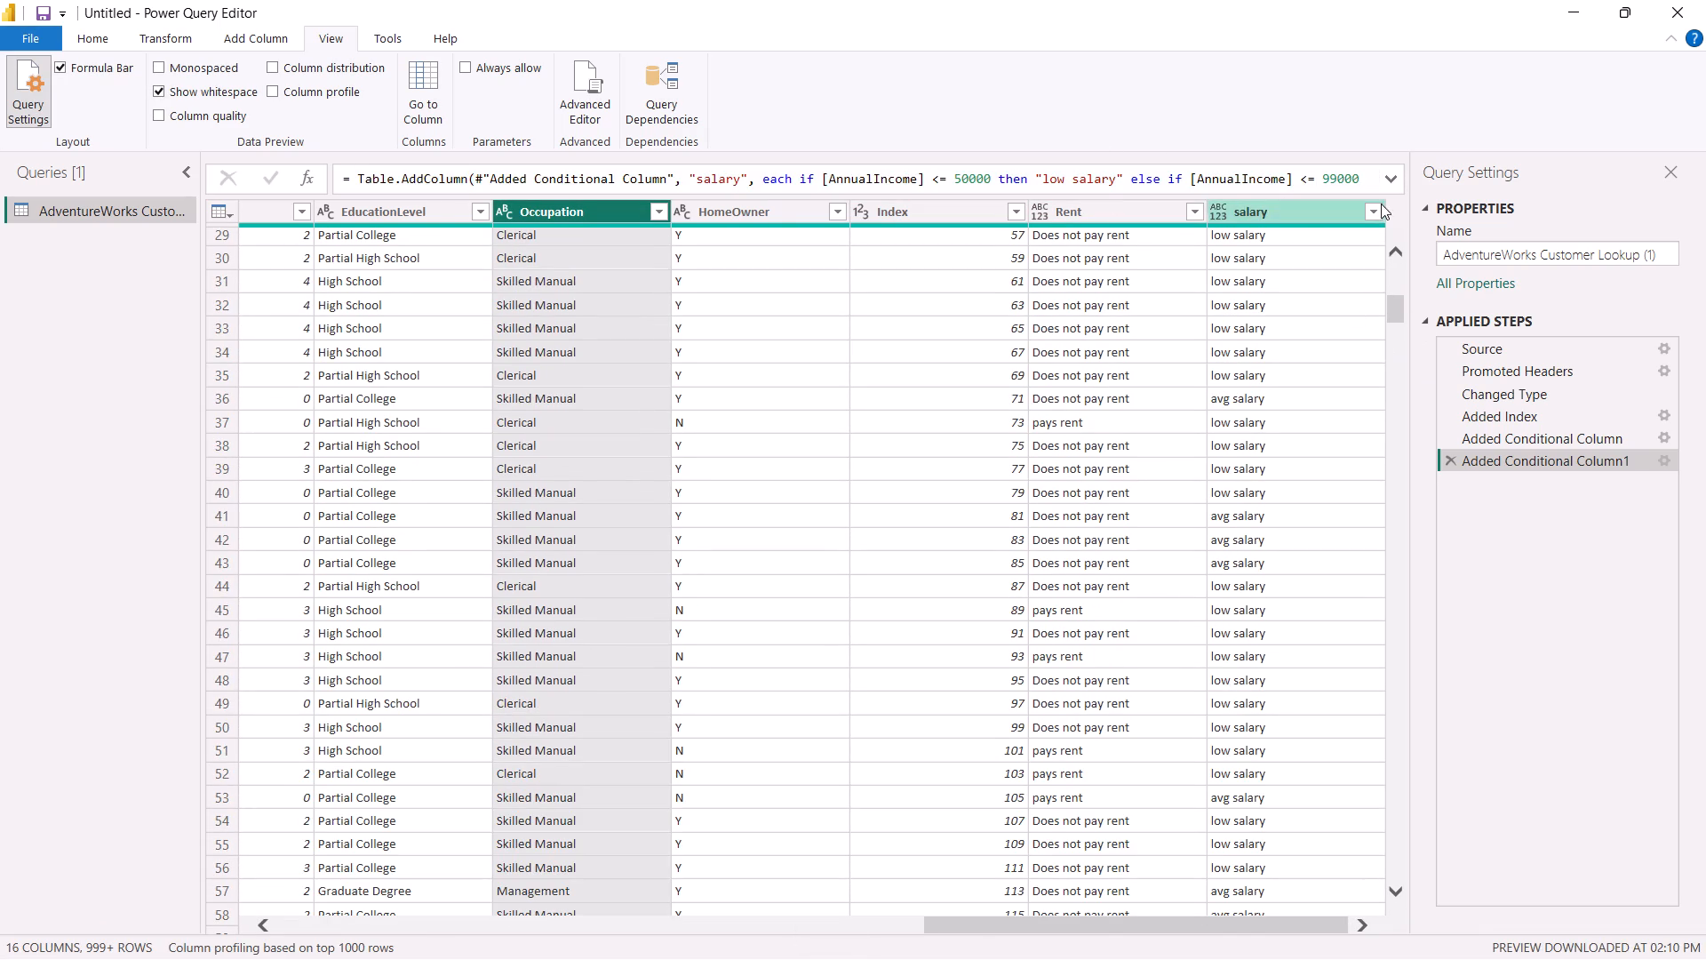
# Collapse the Queries pane and select the Occupation value in row 29.
pyautogui.click(180, 176)
pyautogui.click(20, 159)
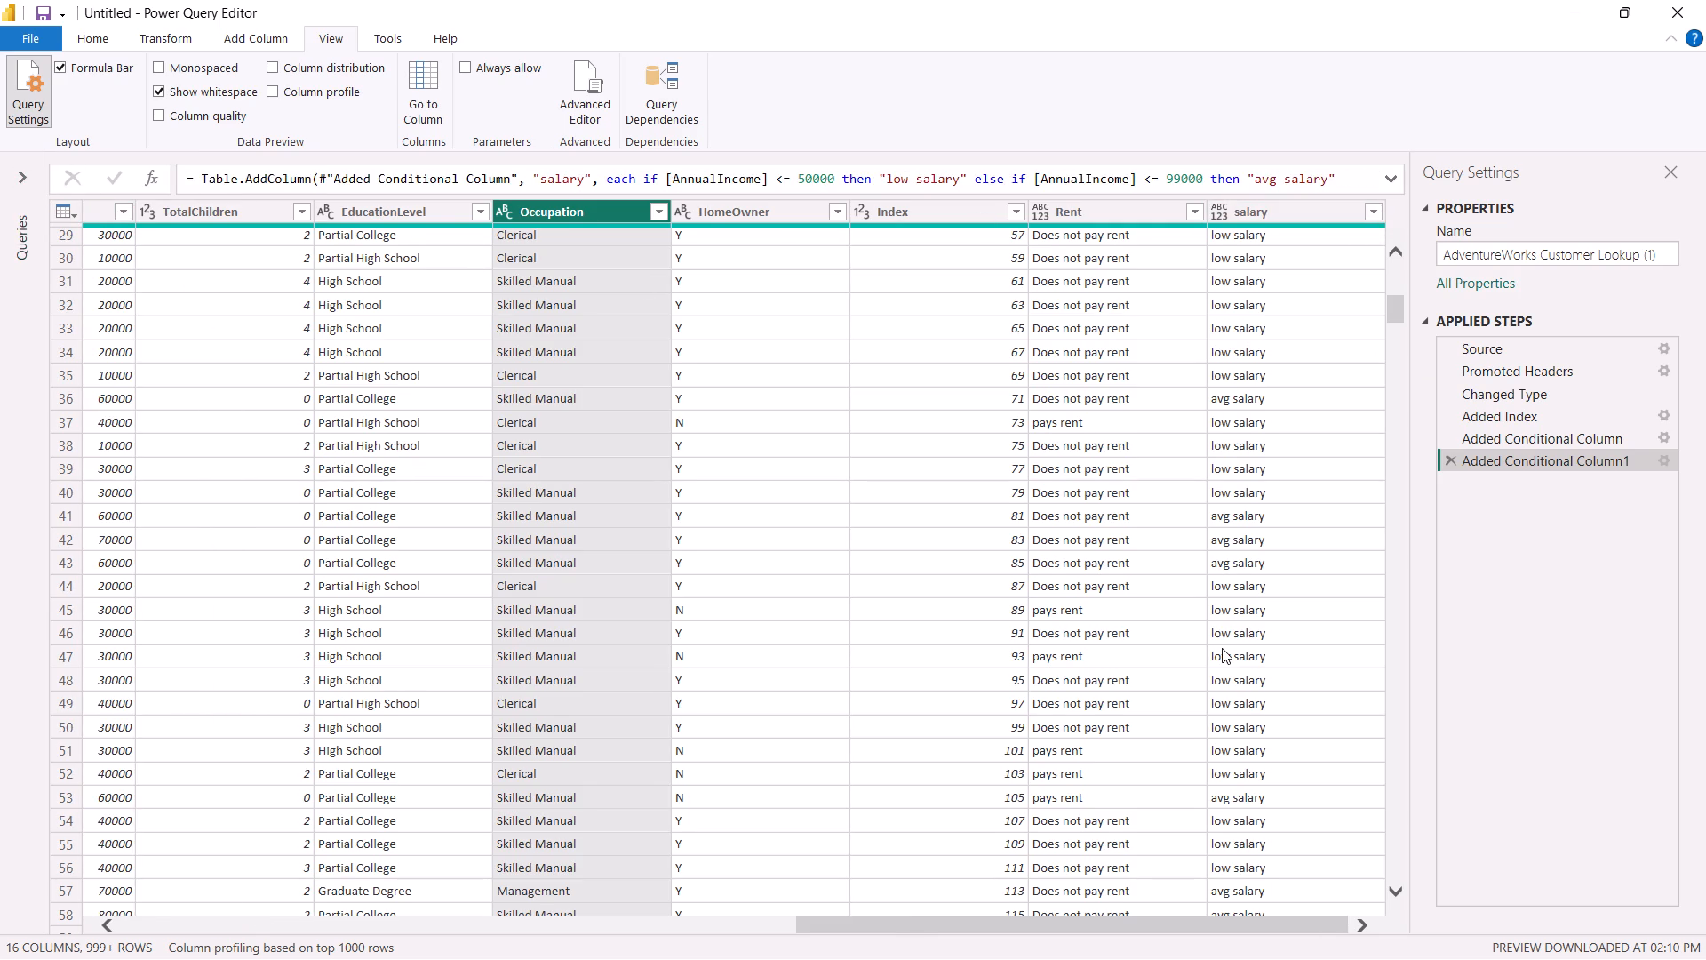
pyautogui.click(578, 243)
# Open the Options dialog and examine the global Data Load settings, from type detection down to the cache options.
pyautogui.click(31, 38)
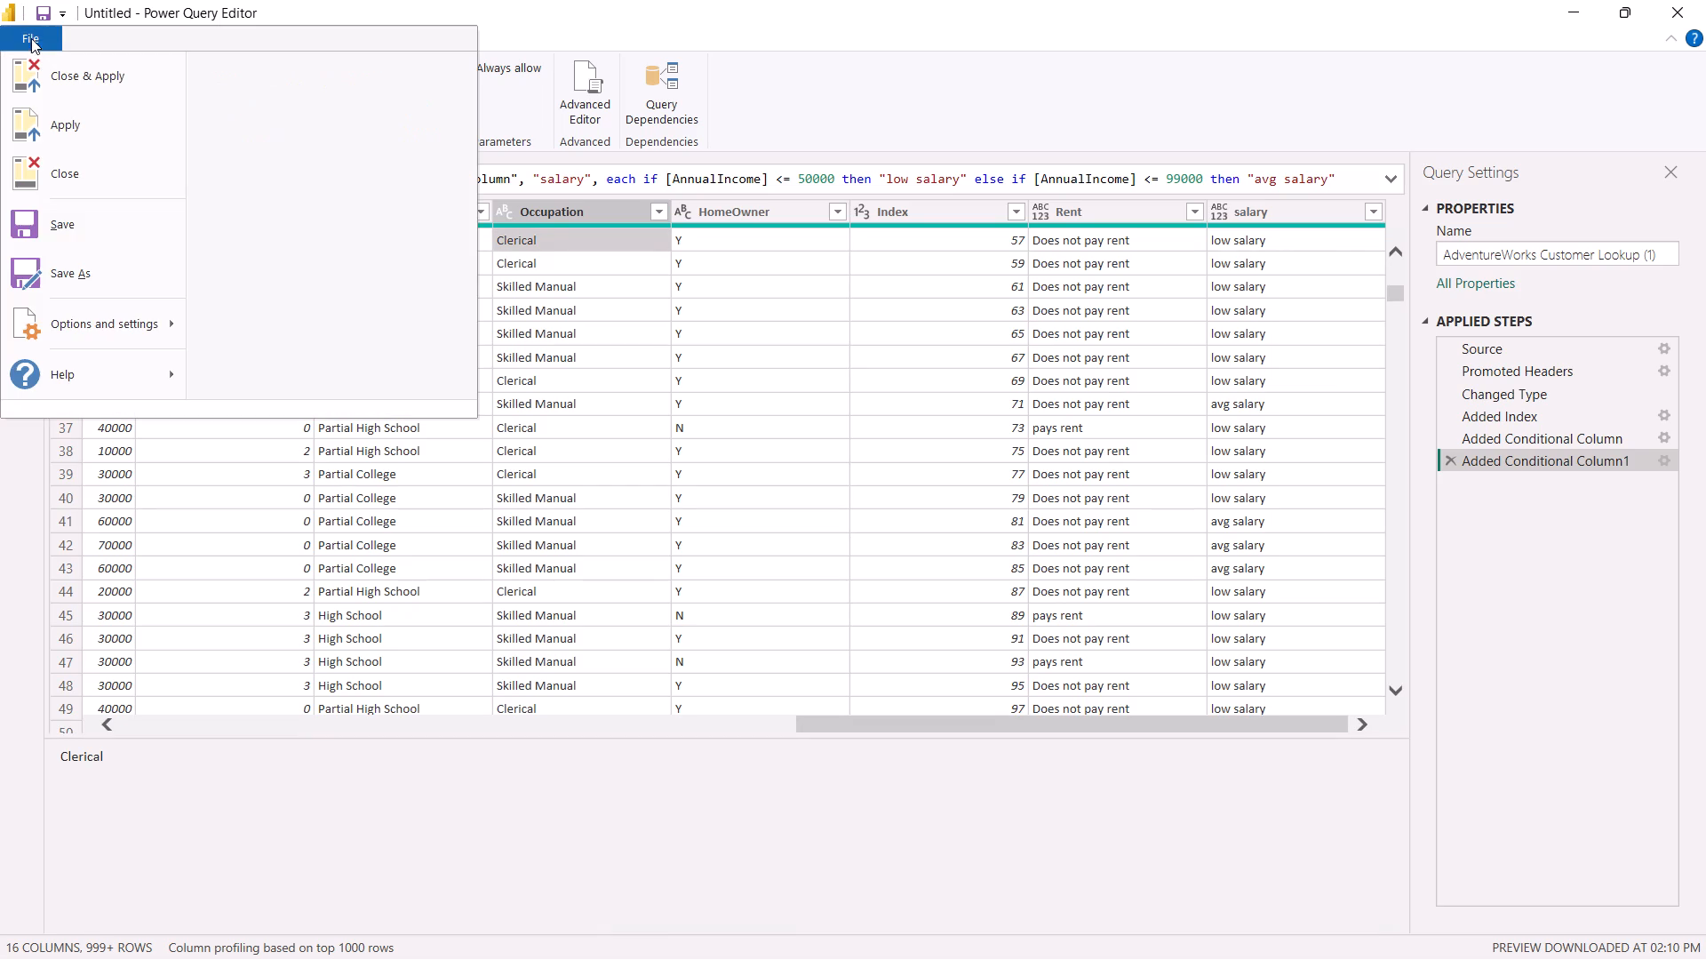
pyautogui.click(100, 337)
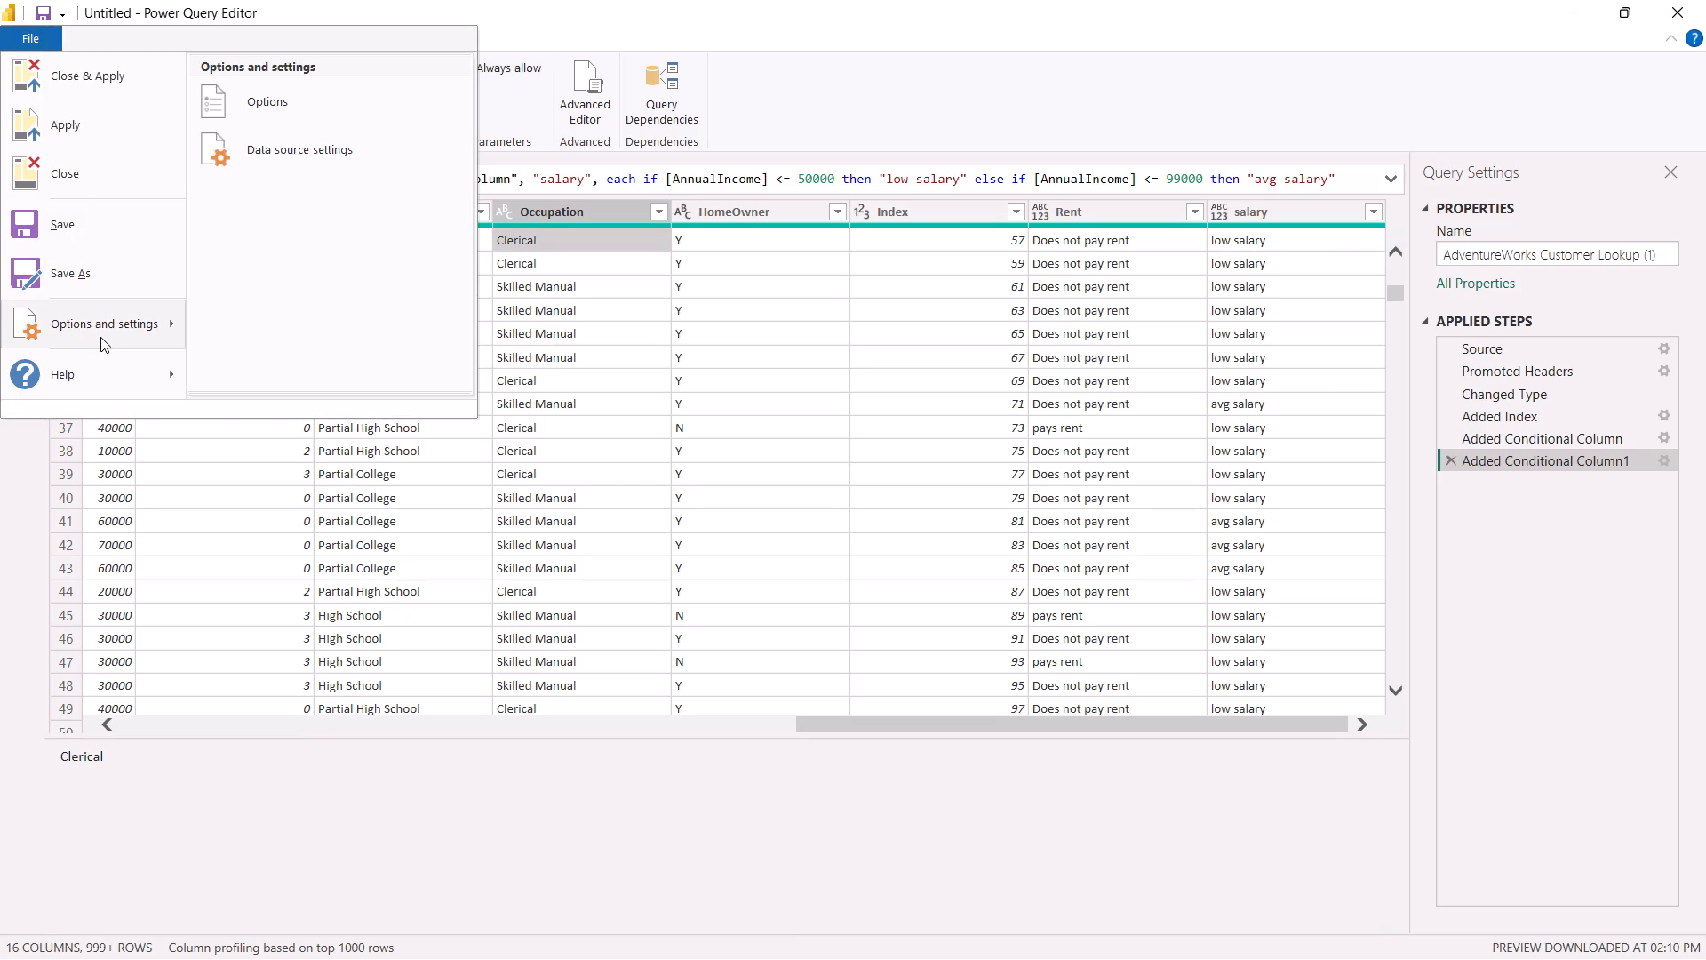
pyautogui.click(247, 101)
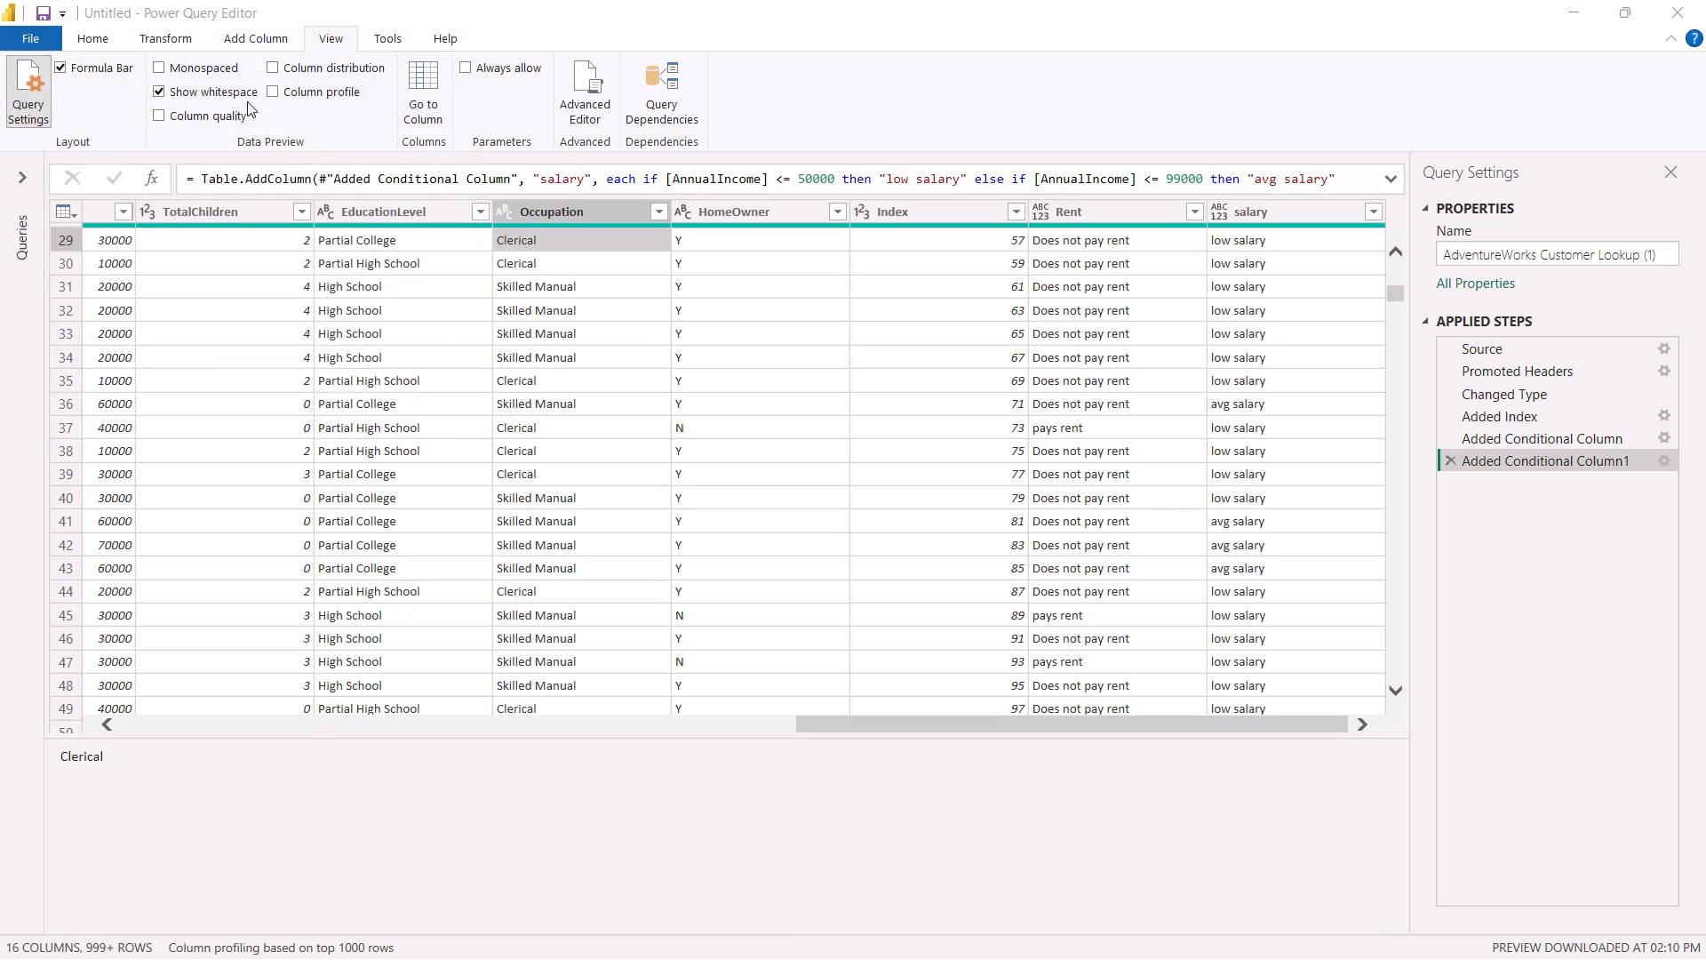
pyautogui.click(20, 42)
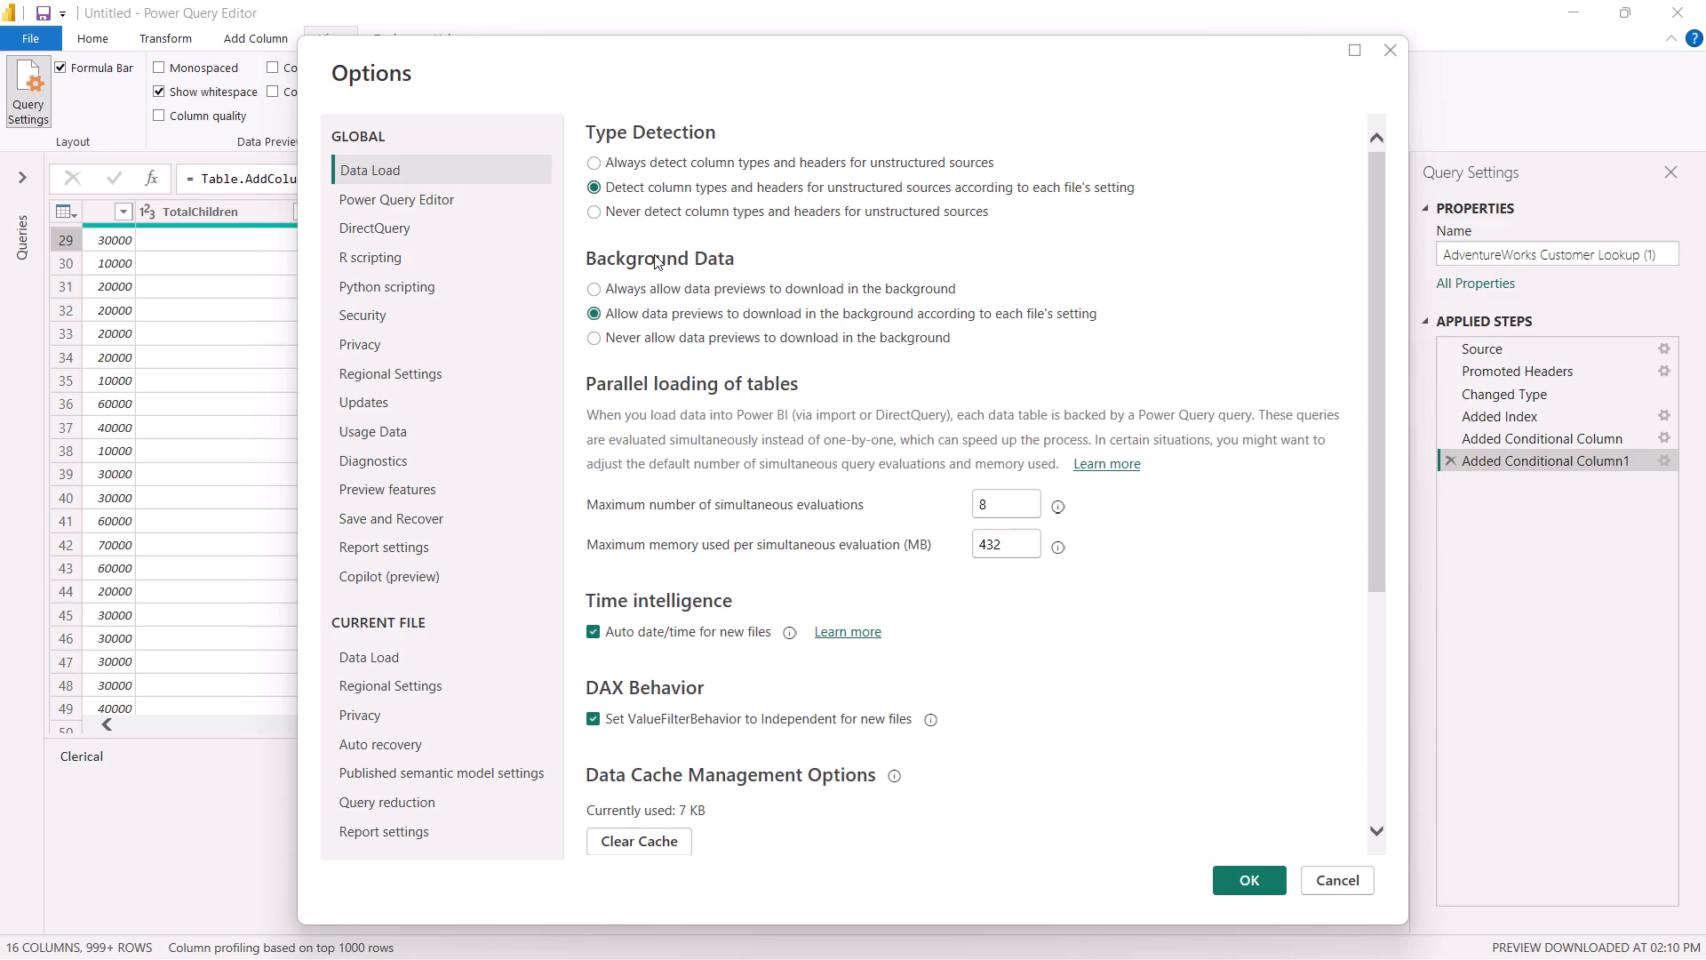
pyautogui.scroll(-1, 700, 532)
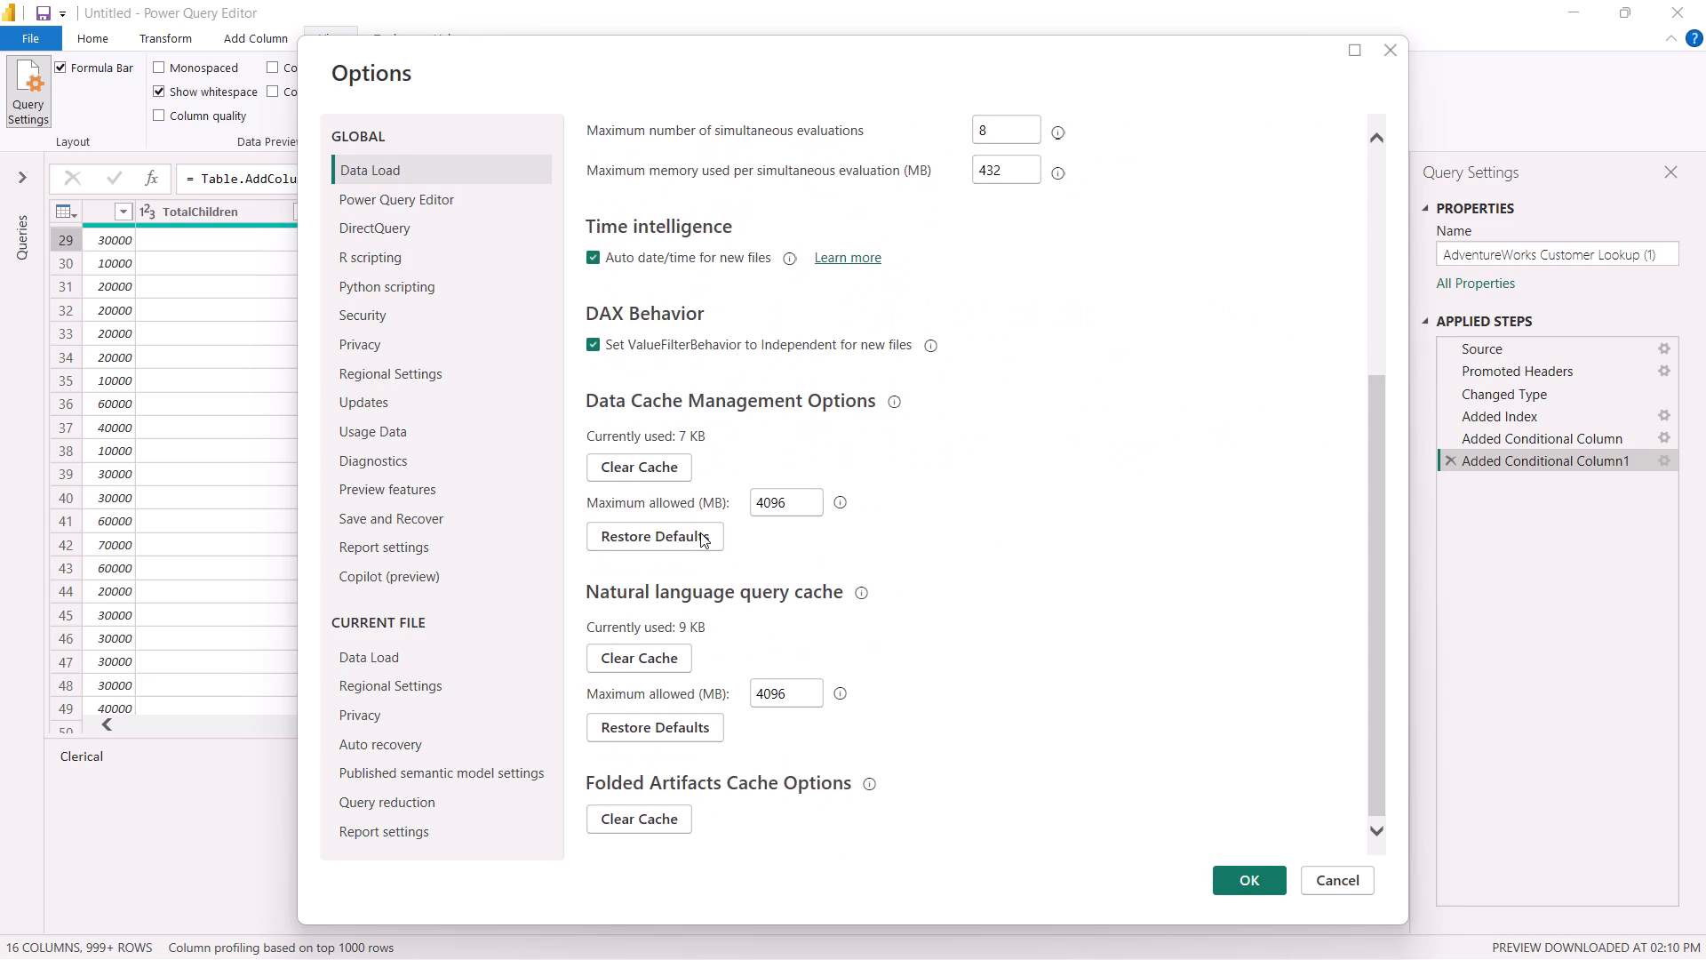
pyautogui.scroll(-1, 700, 532)
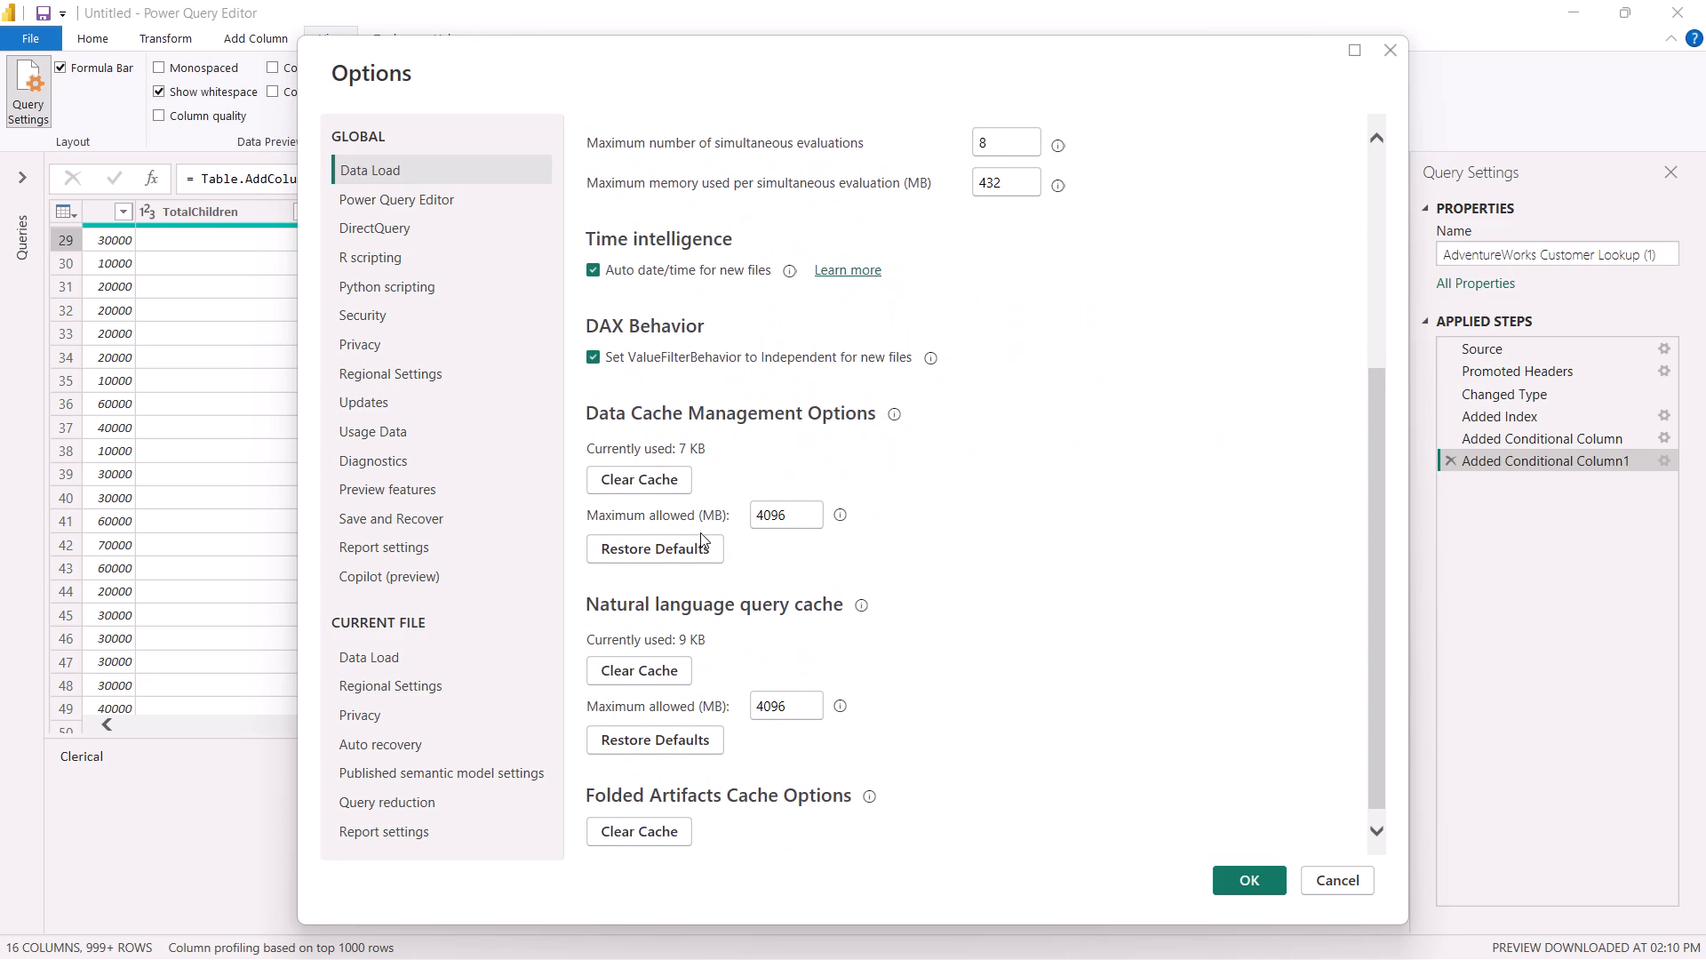
pyautogui.scroll(-1, 700, 532)
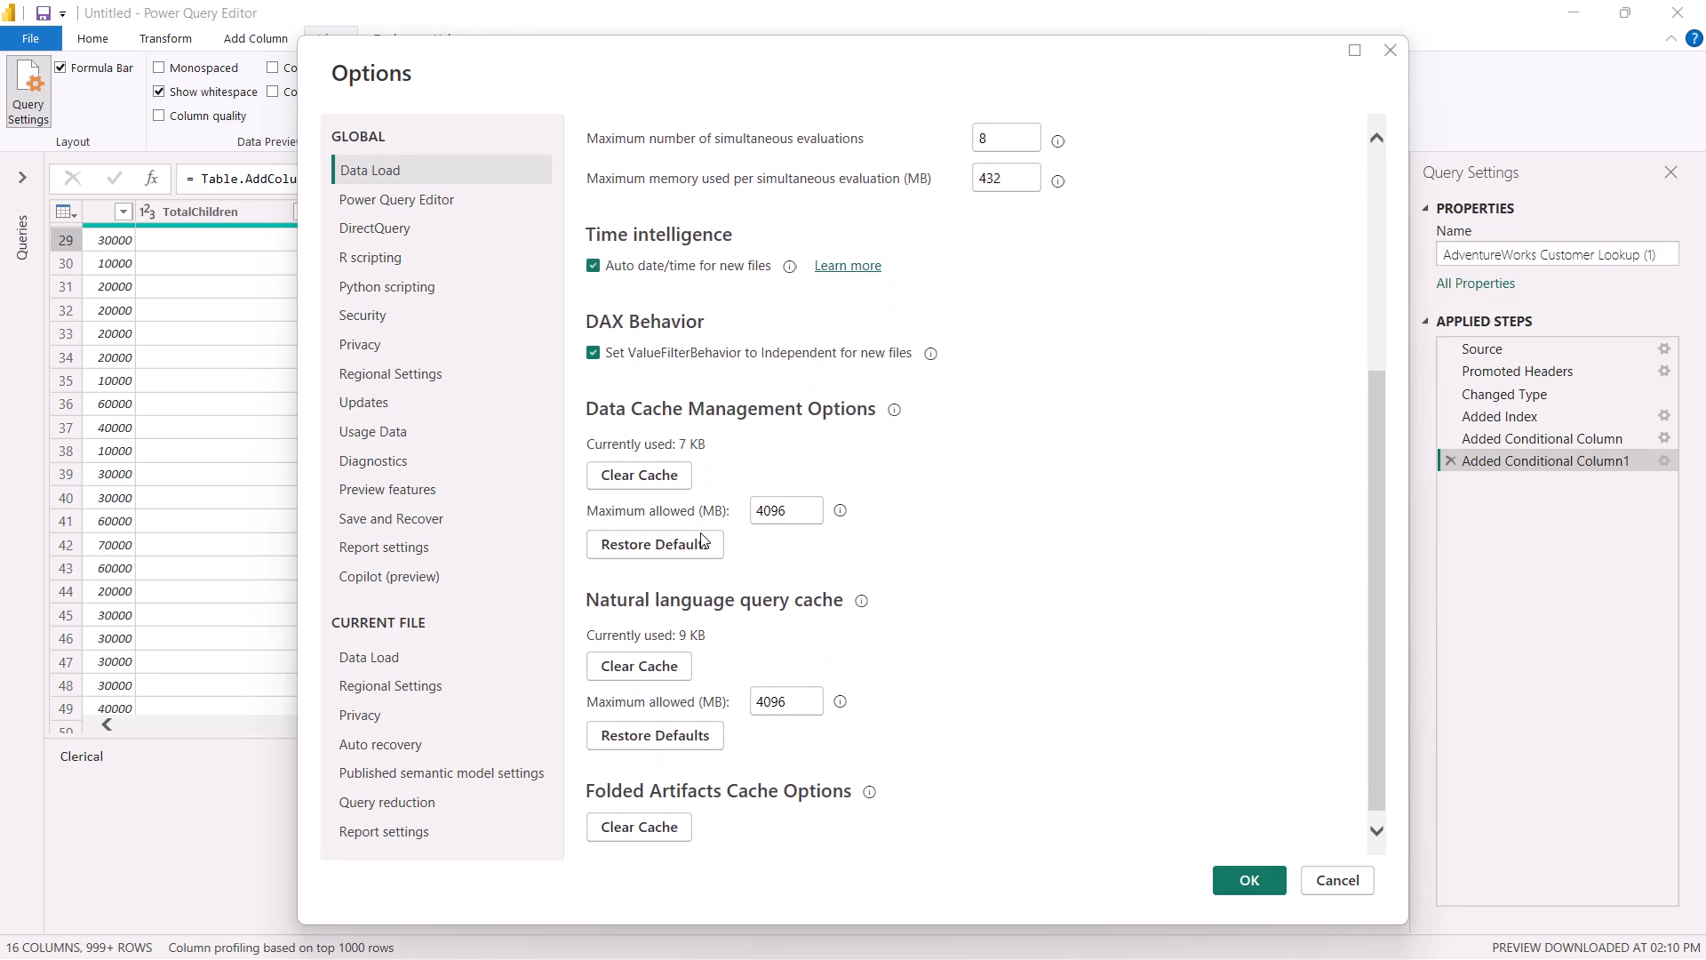
pyautogui.scroll(-1, 700, 532)
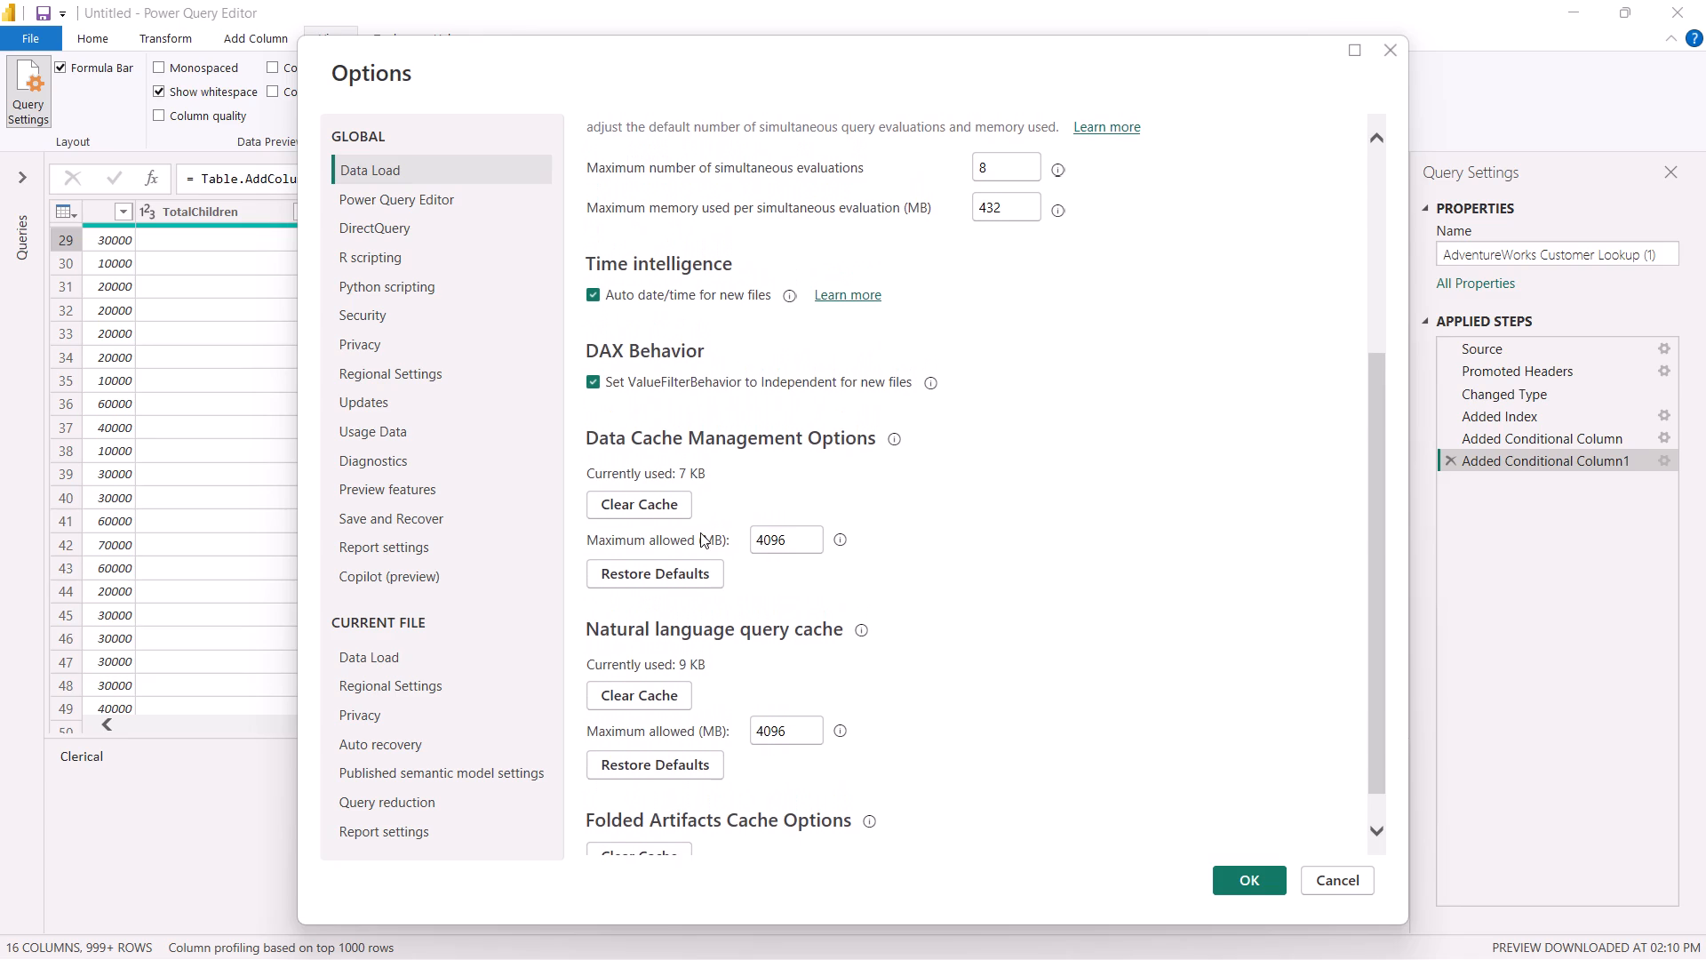
pyautogui.scroll(-1, 700, 532)
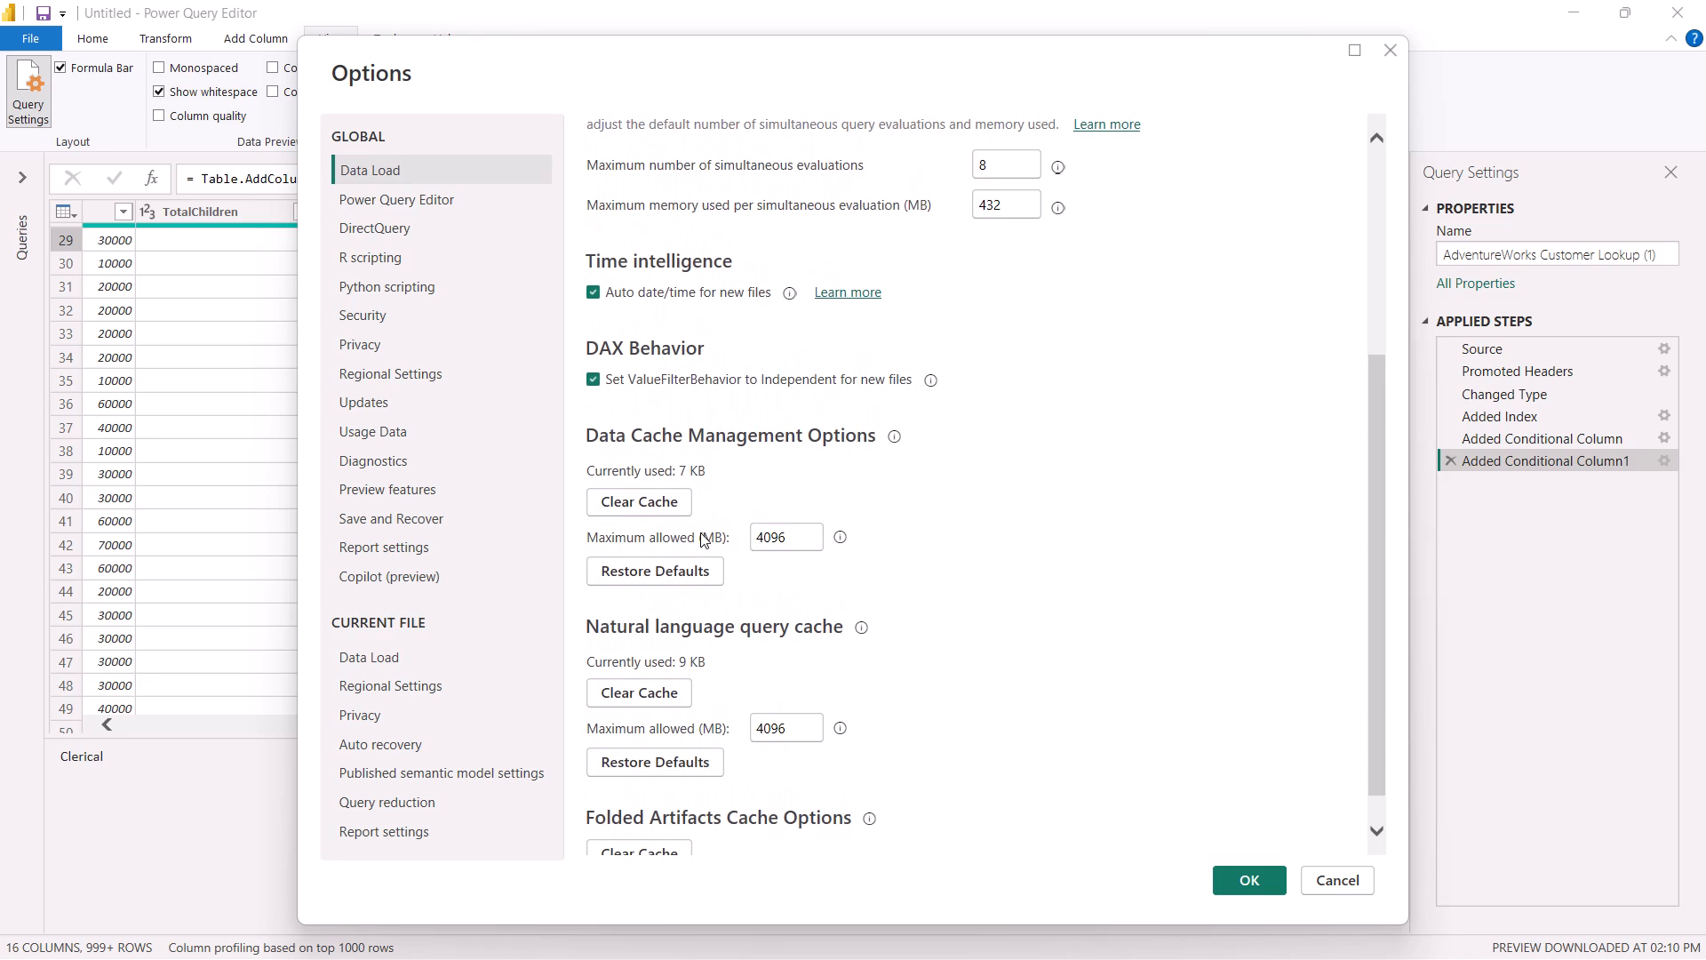
pyautogui.scroll(-1, 700, 532)
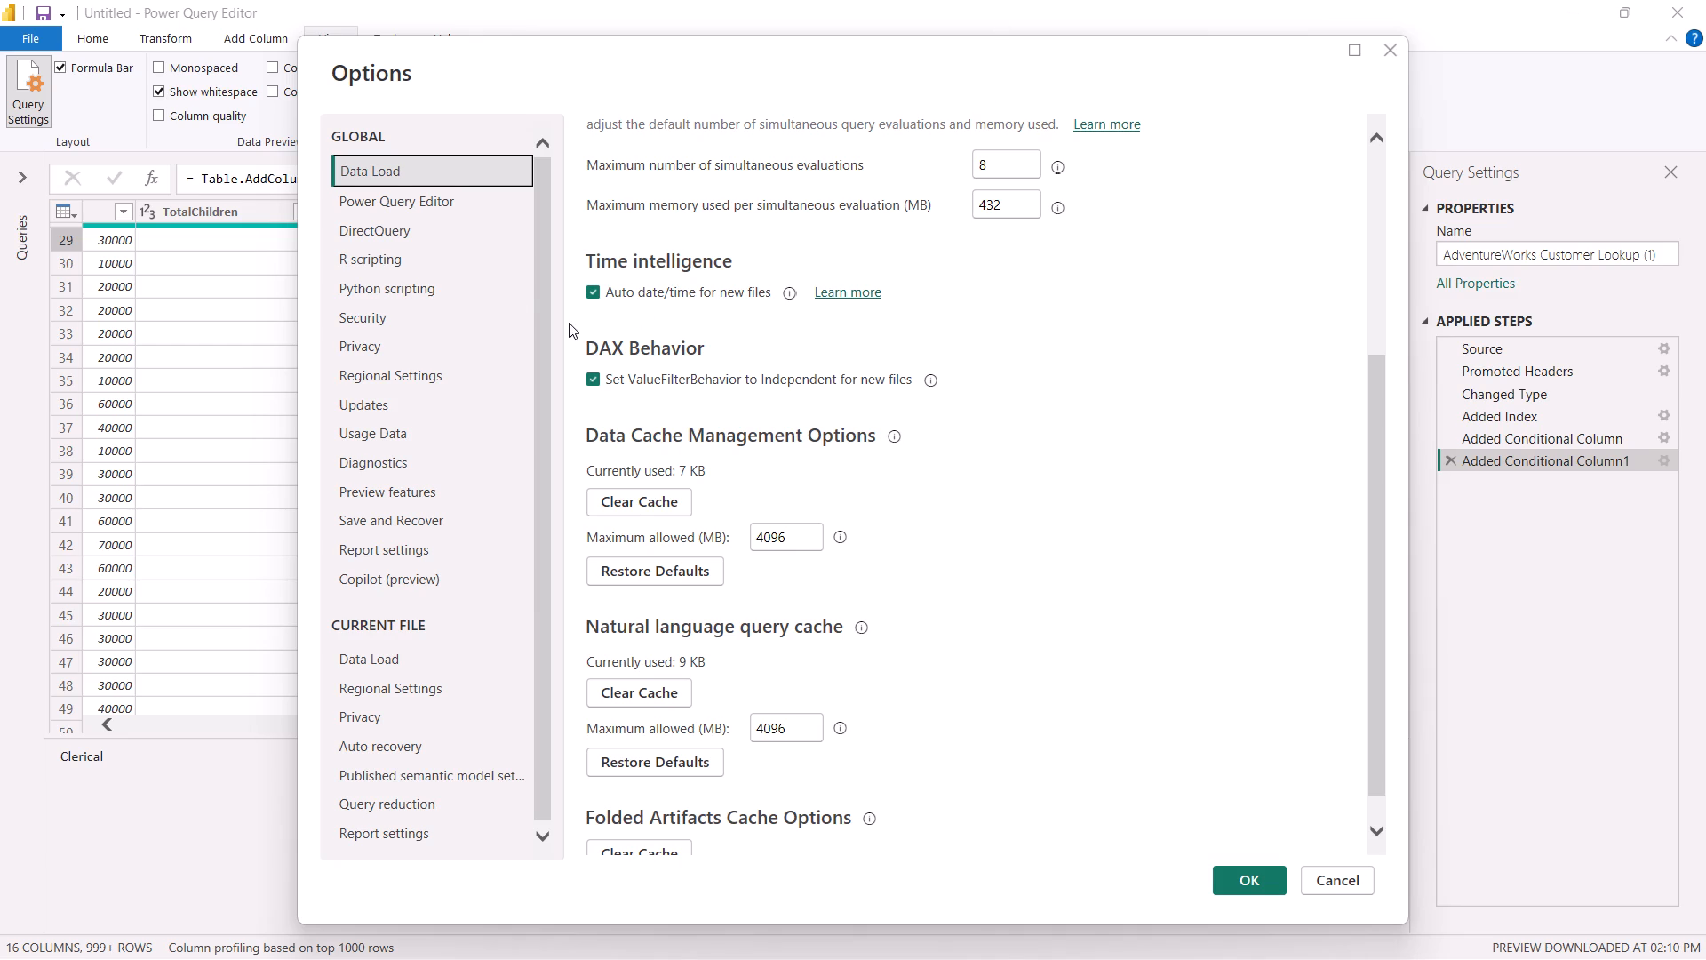
# Look through the other Options categories, including global Security, Diagnostics and Regional Settings, and the current file's Data Load.
pyautogui.click(486, 292)
pyautogui.click(425, 352)
pyautogui.click(422, 321)
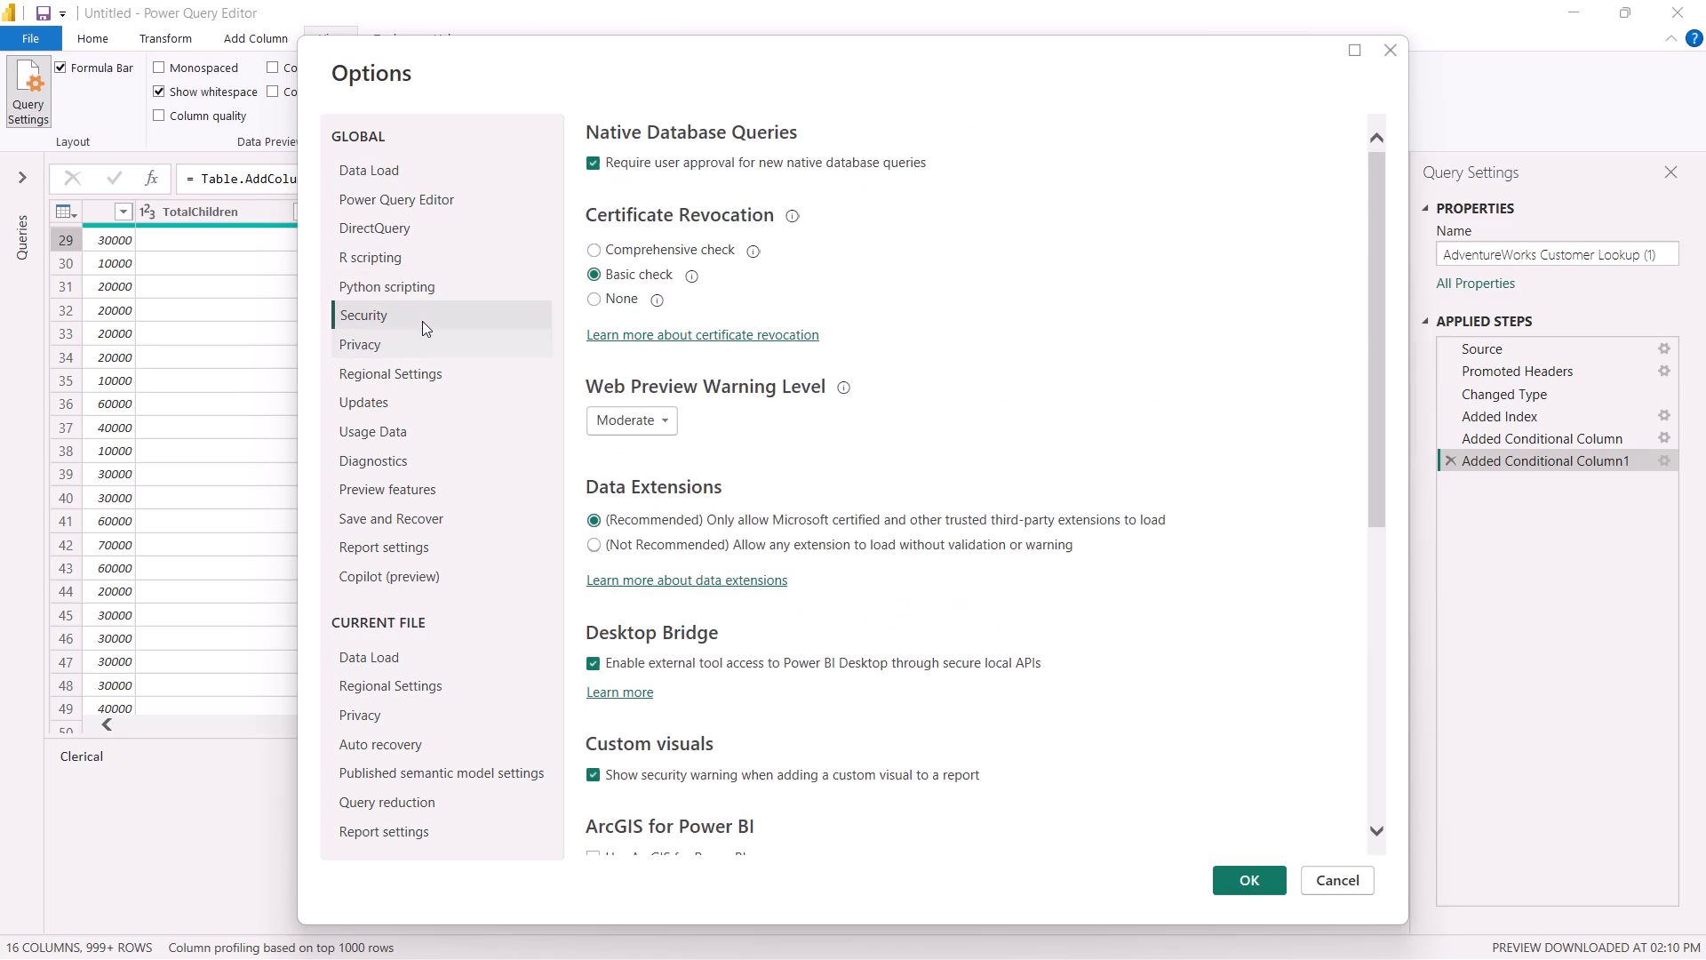
pyautogui.click(442, 393)
pyautogui.click(425, 416)
pyautogui.click(415, 427)
pyautogui.click(393, 471)
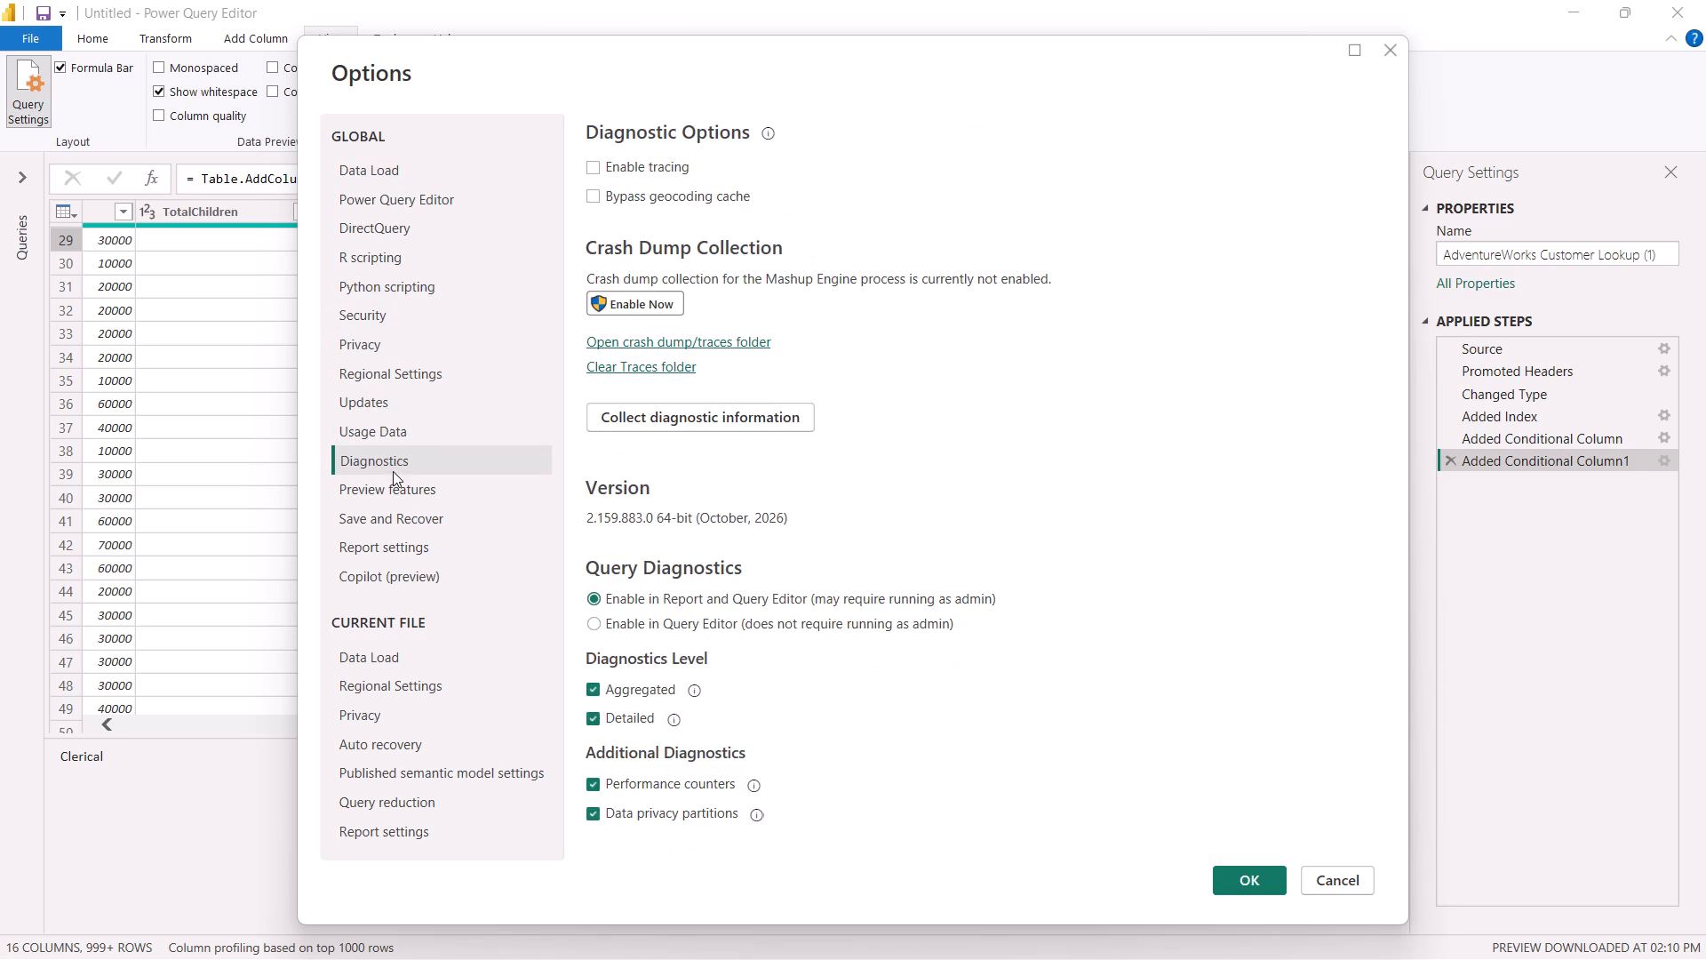
pyautogui.click(375, 661)
pyautogui.scroll(-3, 414, 792)
pyautogui.click(412, 172)
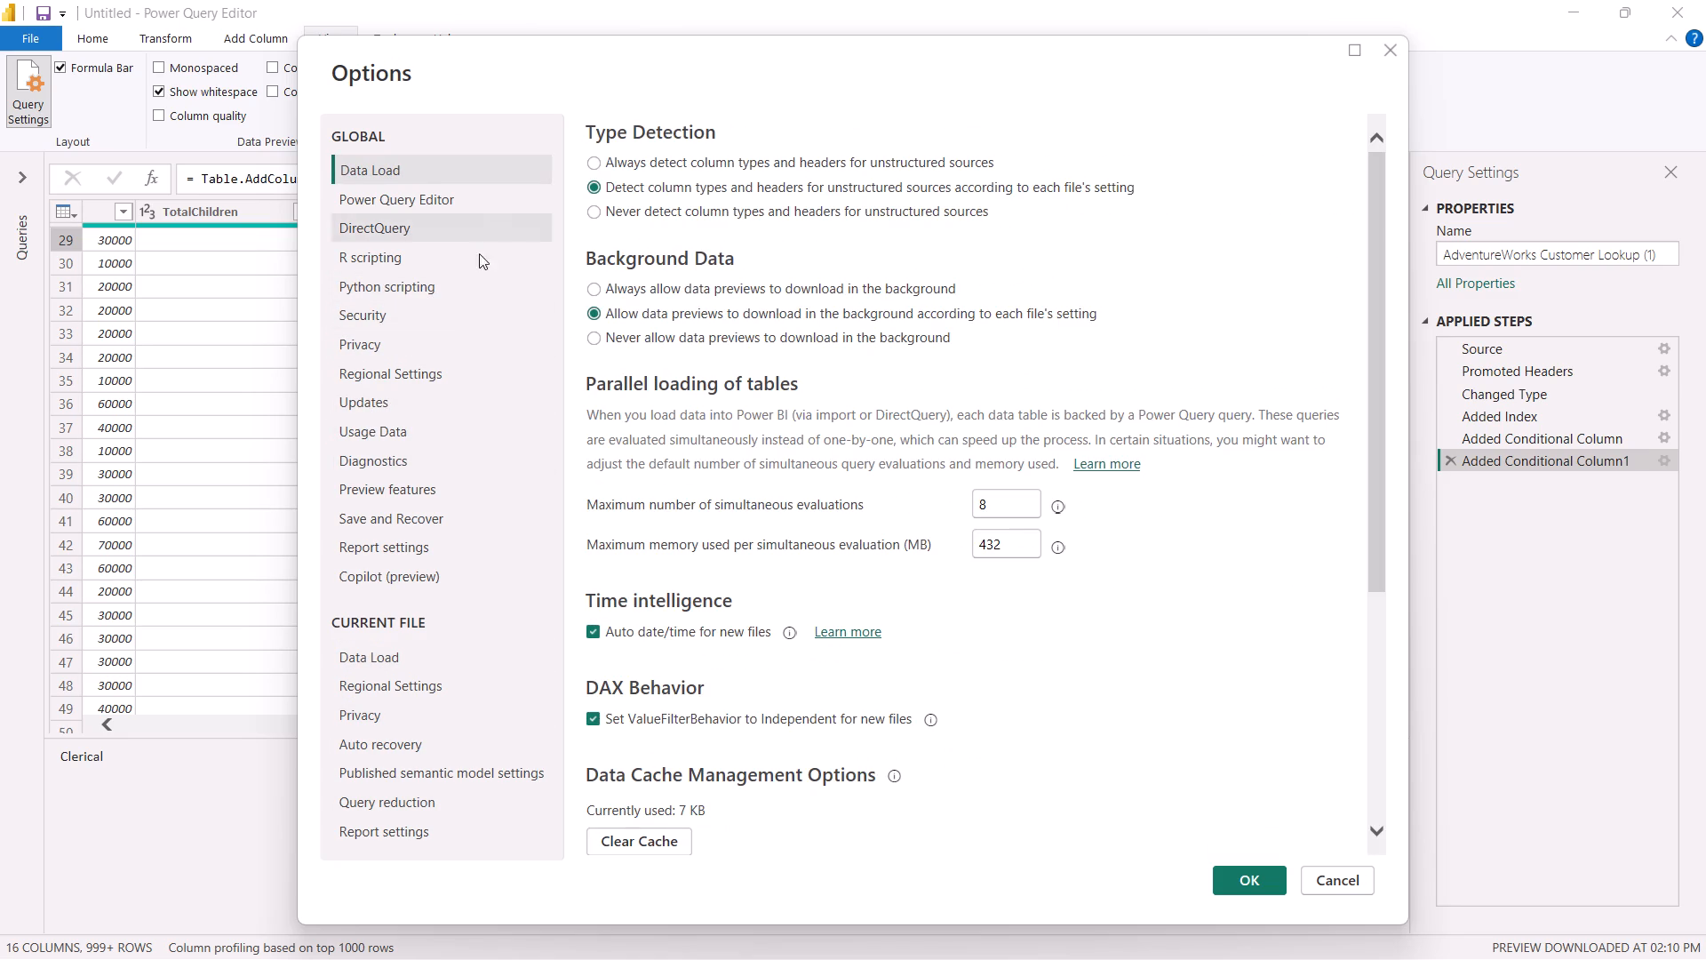
pyautogui.click(459, 370)
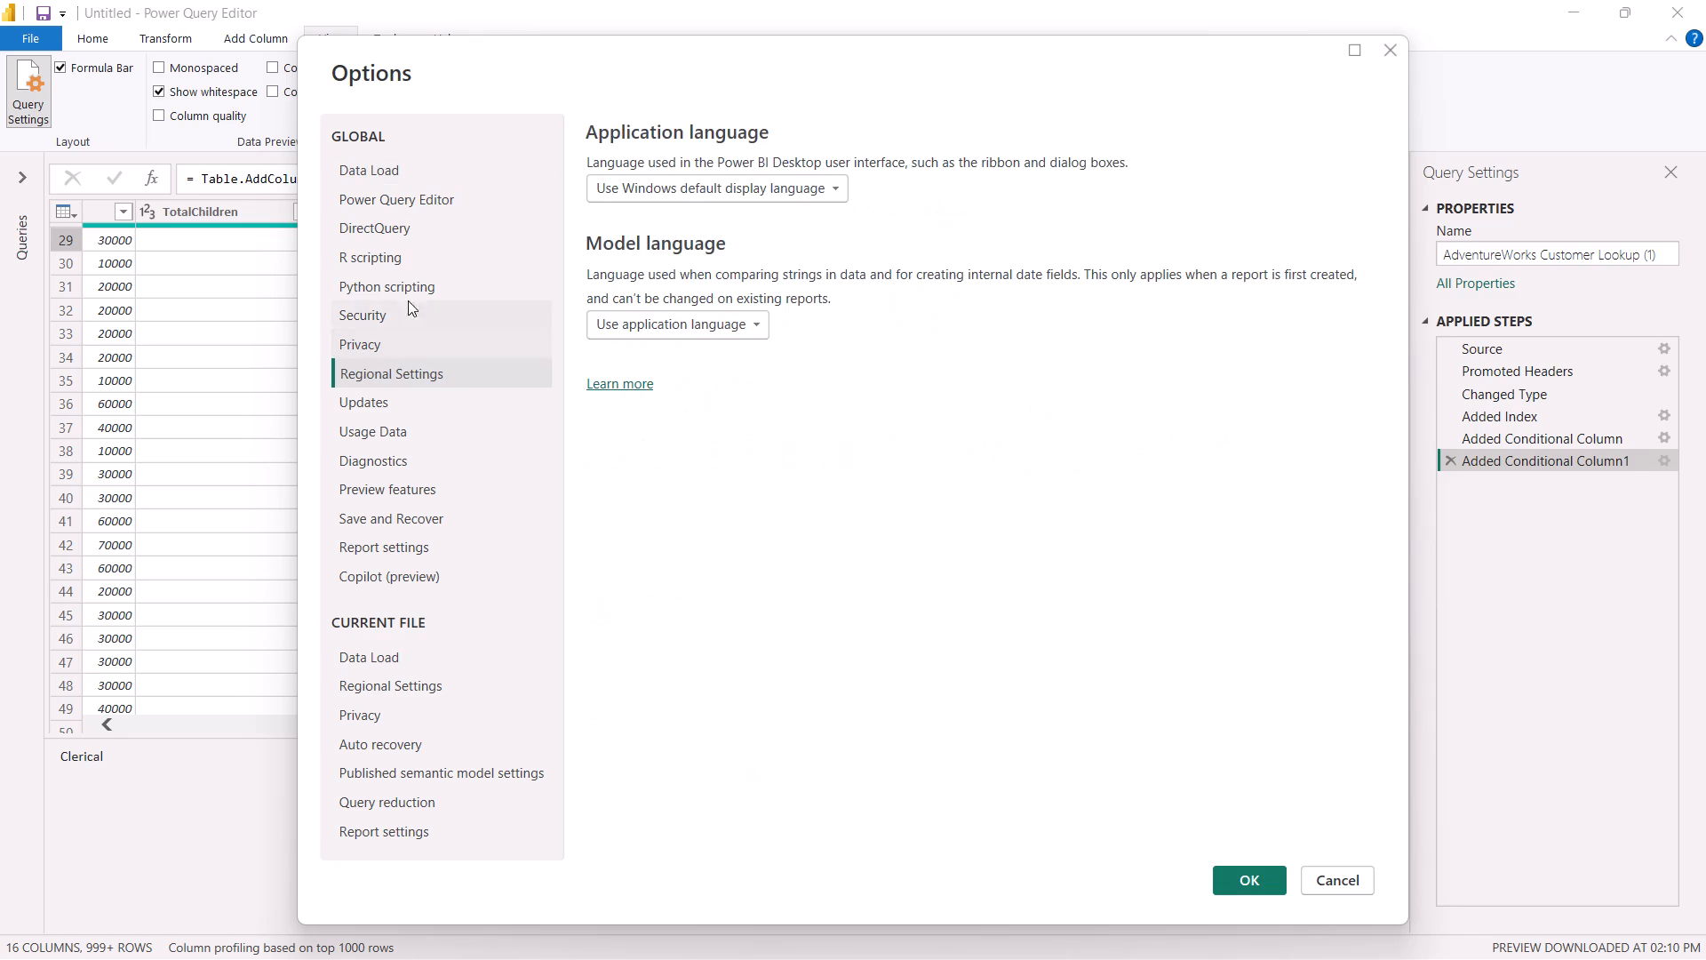
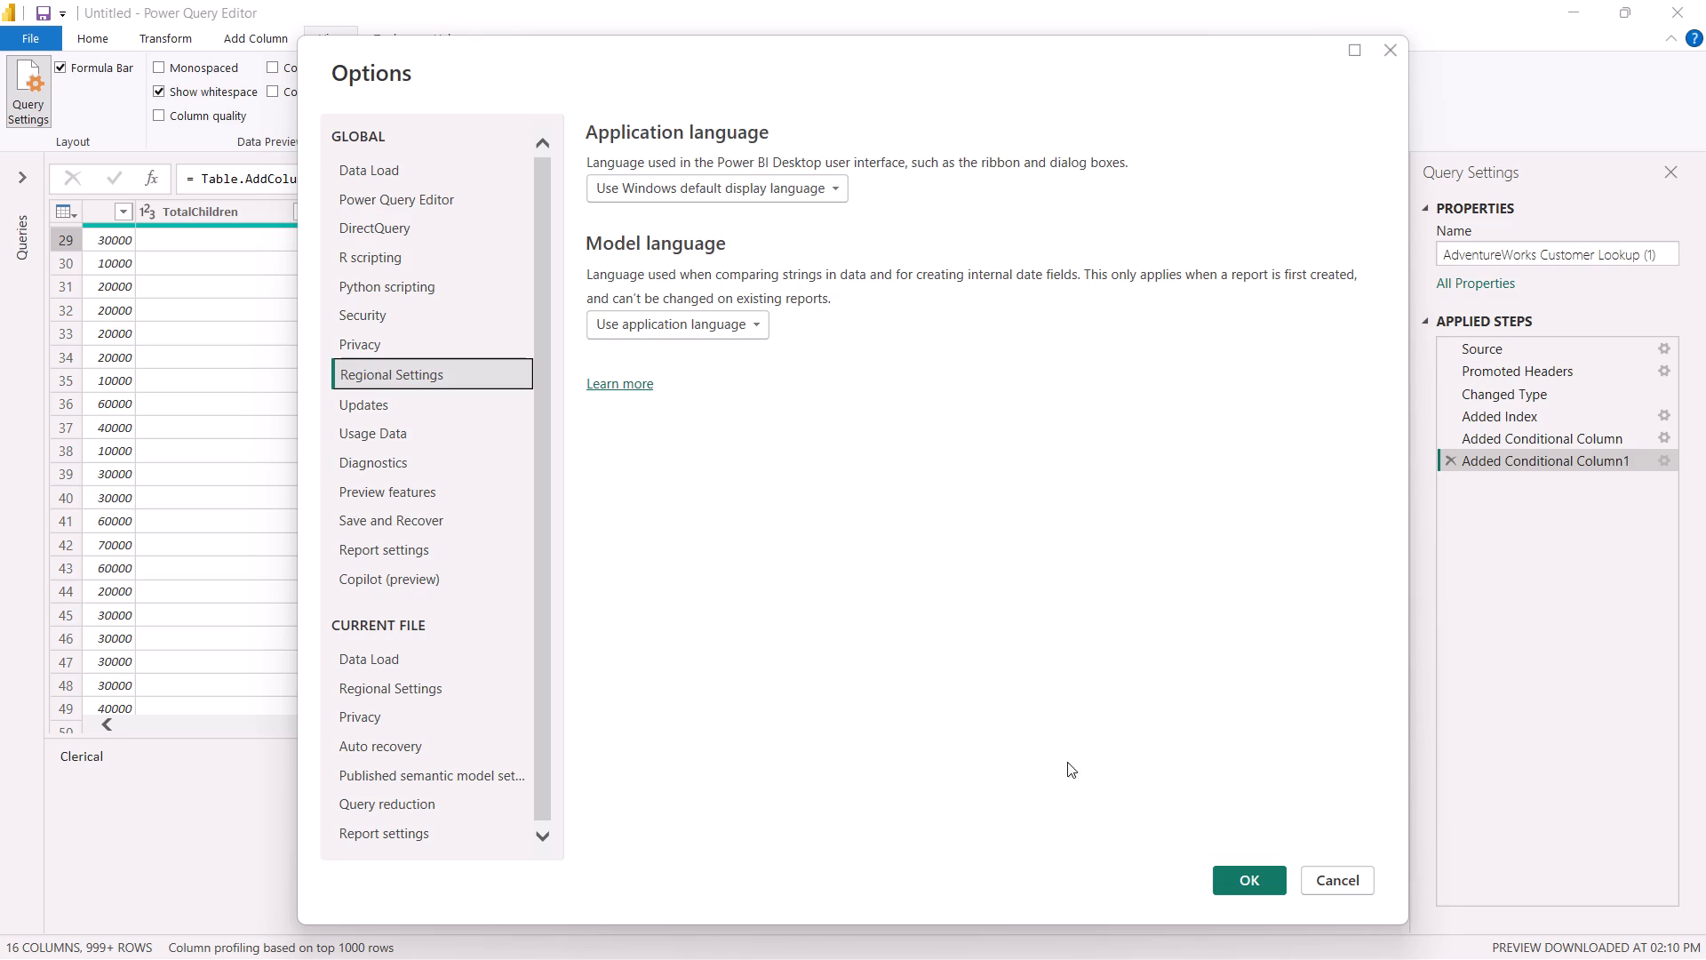
# Dismiss the Options dialog without applying changes and close the Power Query Editor, leaving the query changes pending.
pyautogui.click(1330, 876)
pyautogui.click(1705, 0)
# Close the untitled report and exit Power BI Desktop.
pyautogui.click(1697, 6)
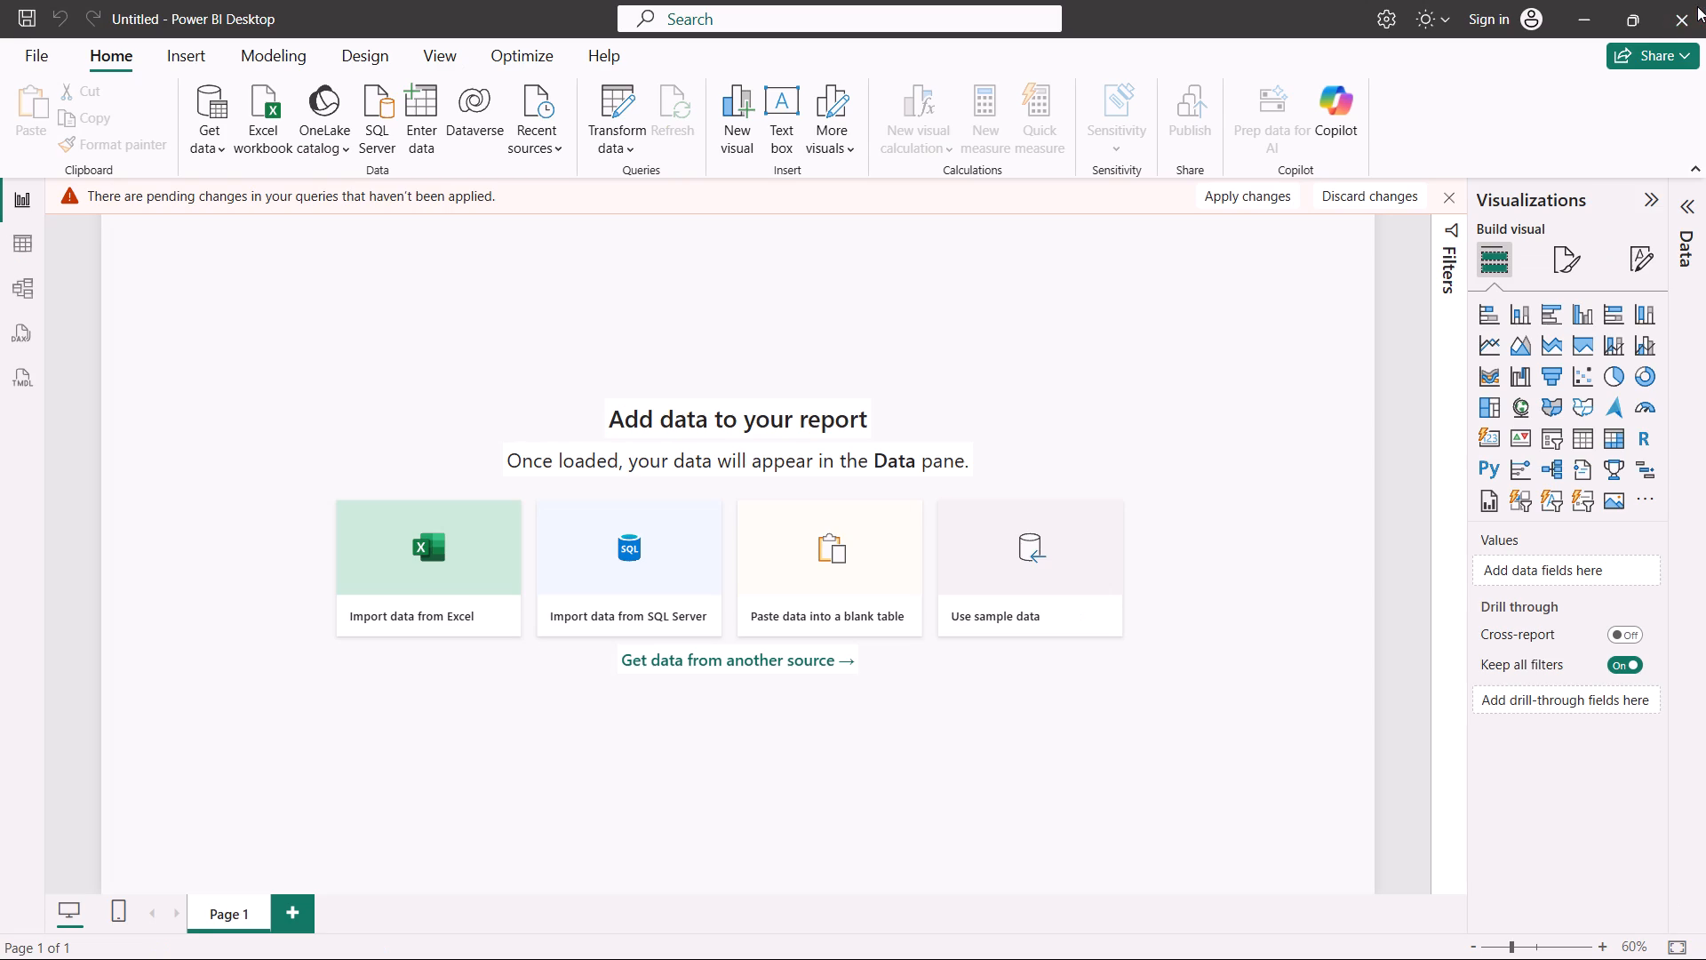
pyautogui.click(927, 526)
# Close the Brave browser window showing the LPU Live sign-in page.
pyautogui.click(1705, 28)
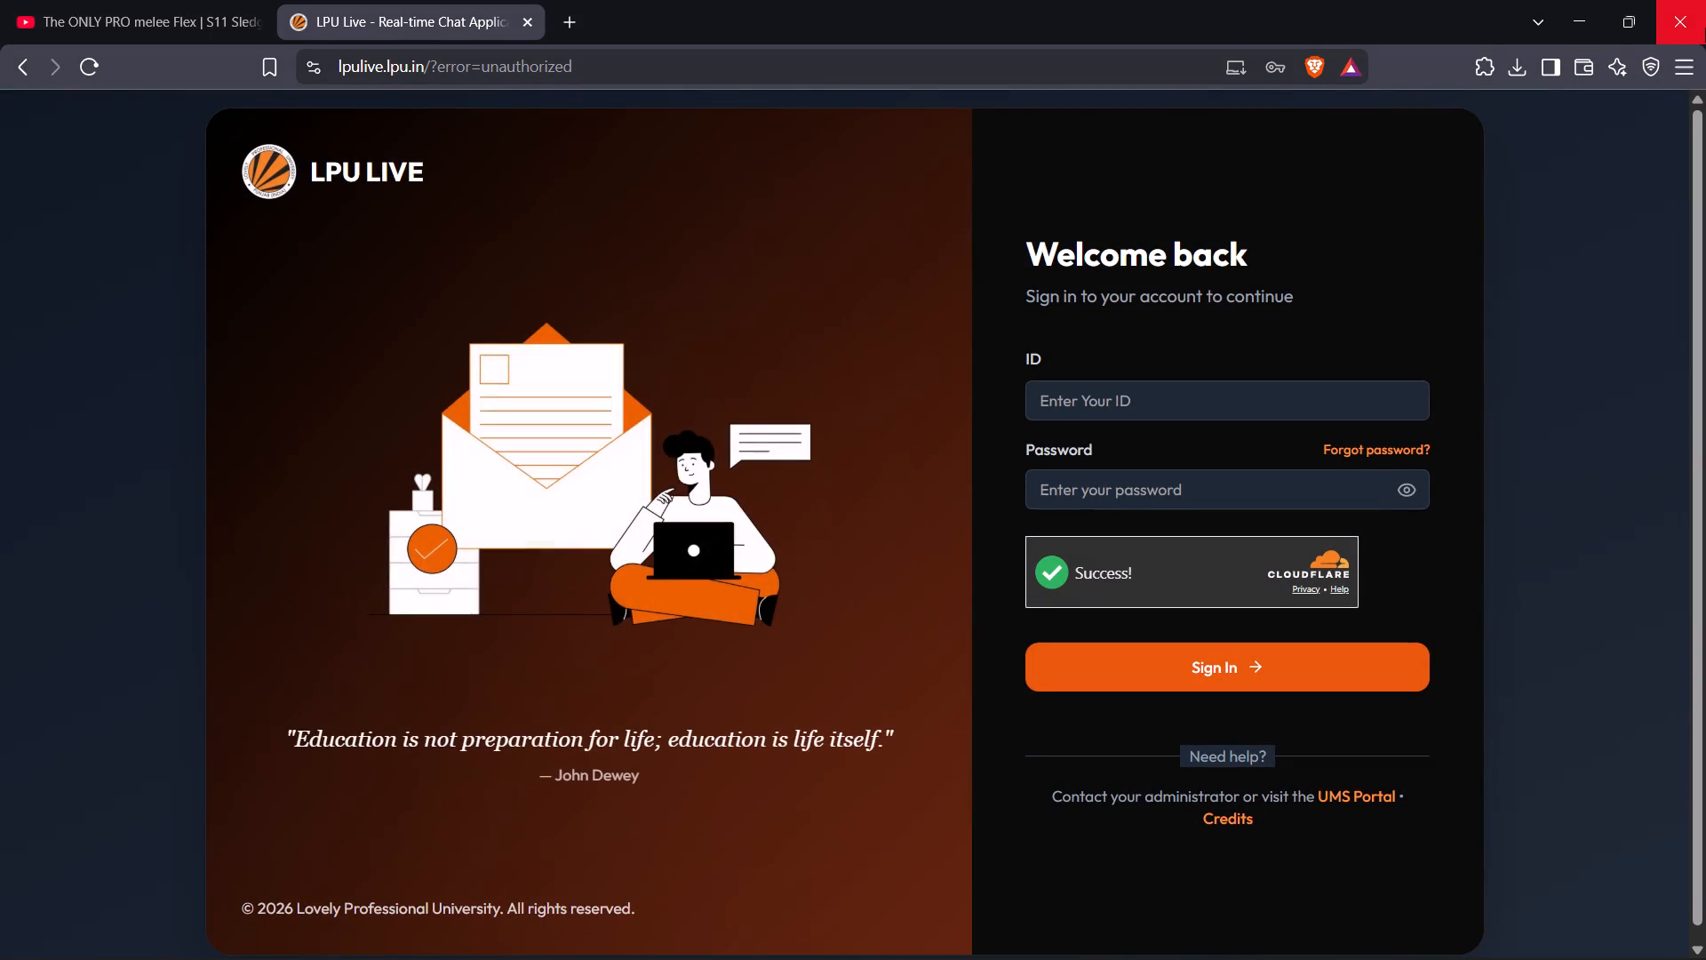